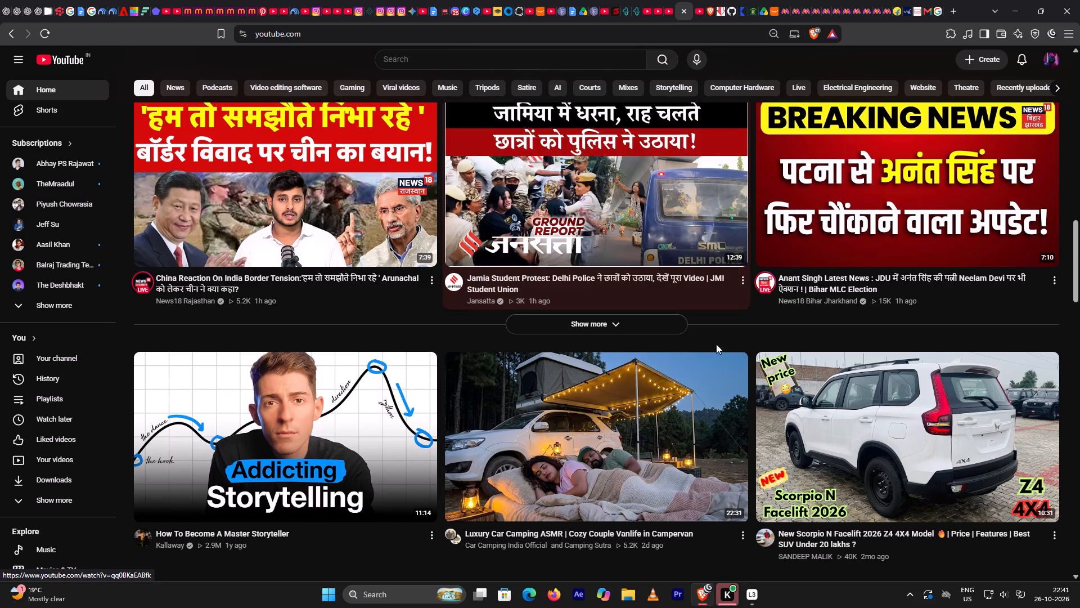
Browse the recommended videos in the home feed, previewing the Yamaha Unkahi EP-302 video with sound on and subtitles off.
scroll(804, 386, "down", 5)
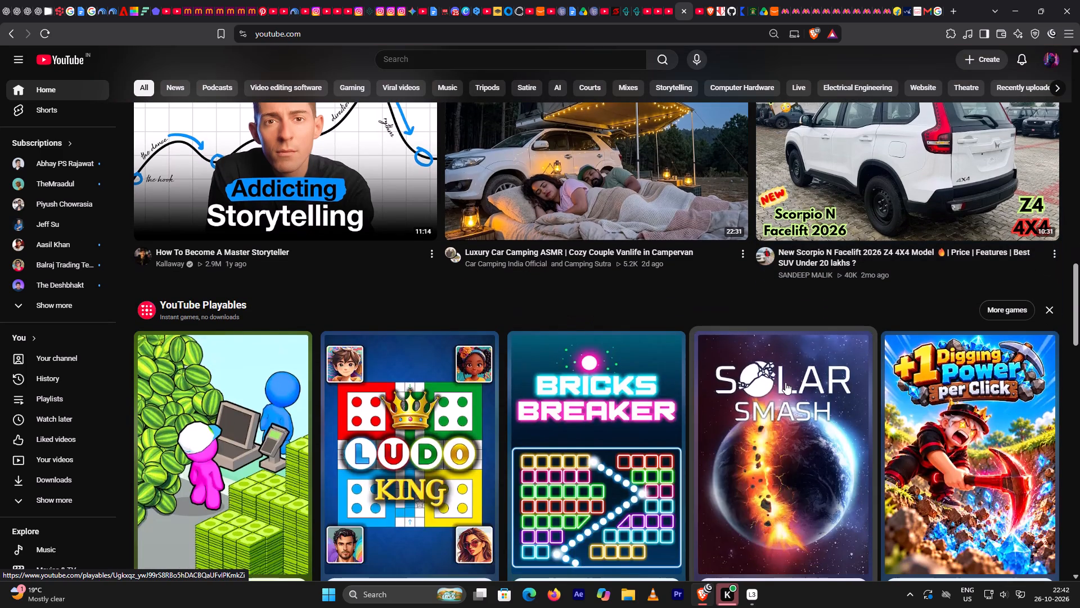
scroll(785, 382, "down", 5)
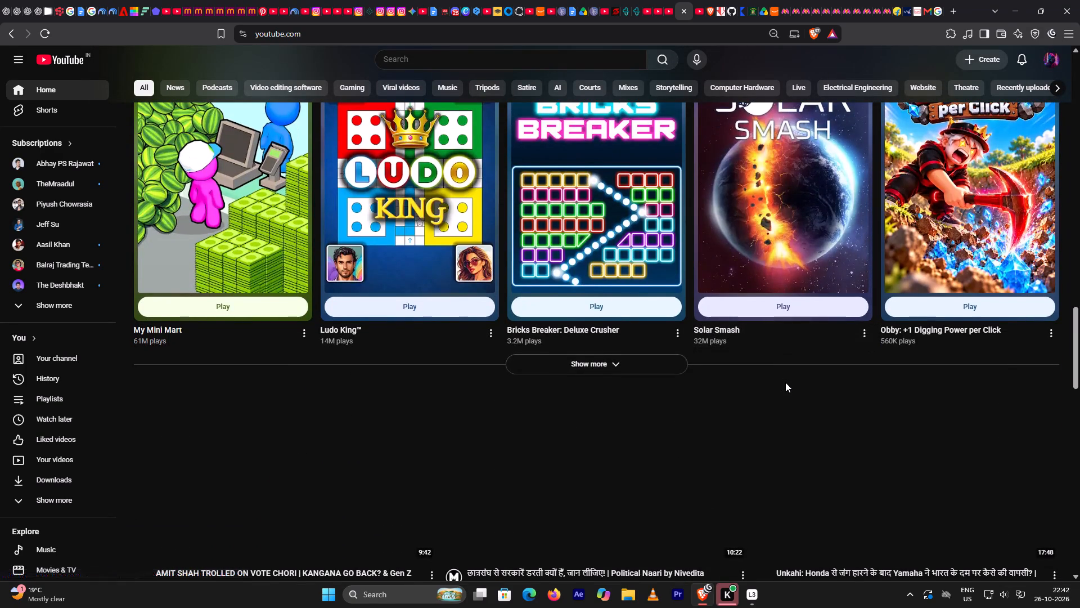
scroll(785, 382, "down", 2)
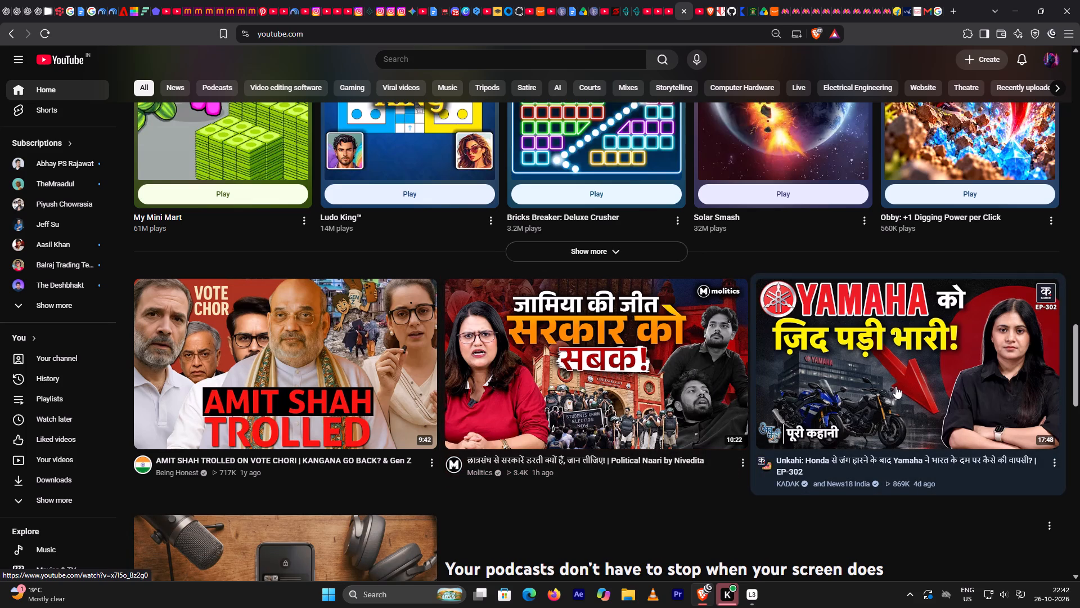
left_click(1047, 292)
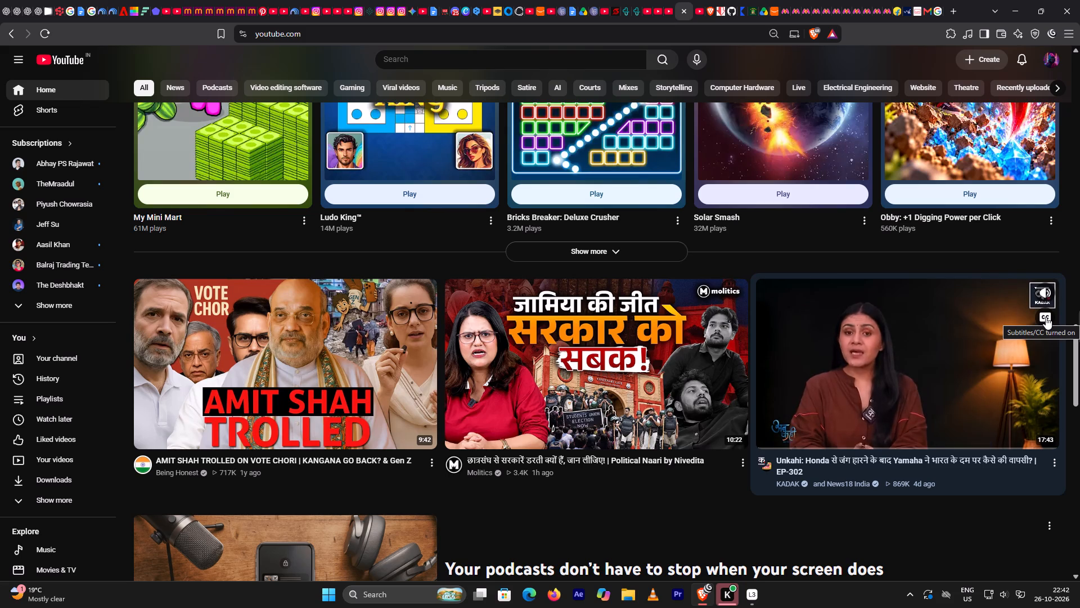
left_click(1046, 317)
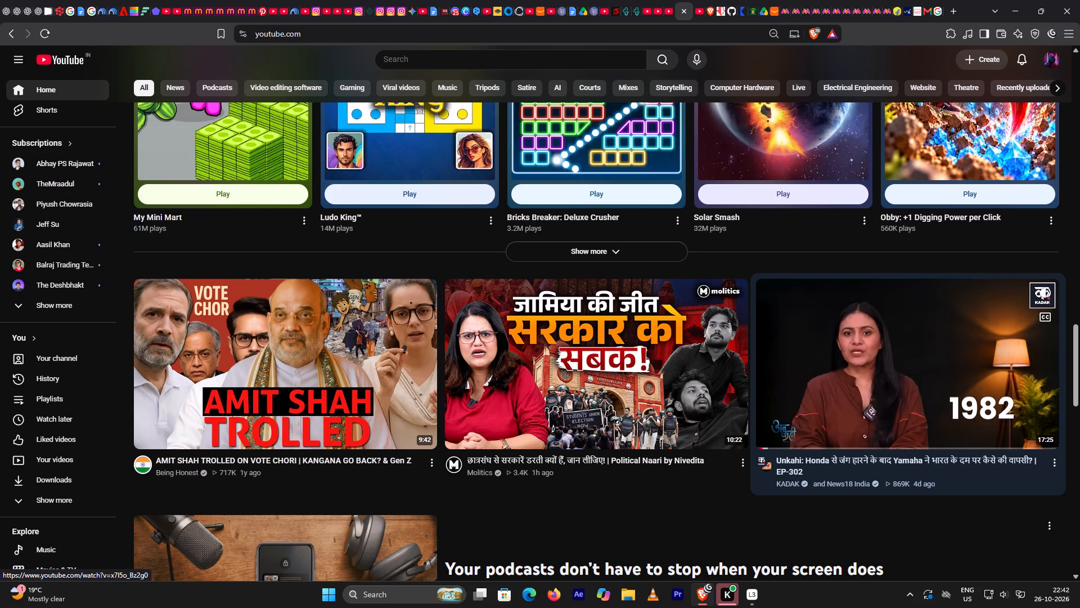
scroll(1008, 332, "down", 5)
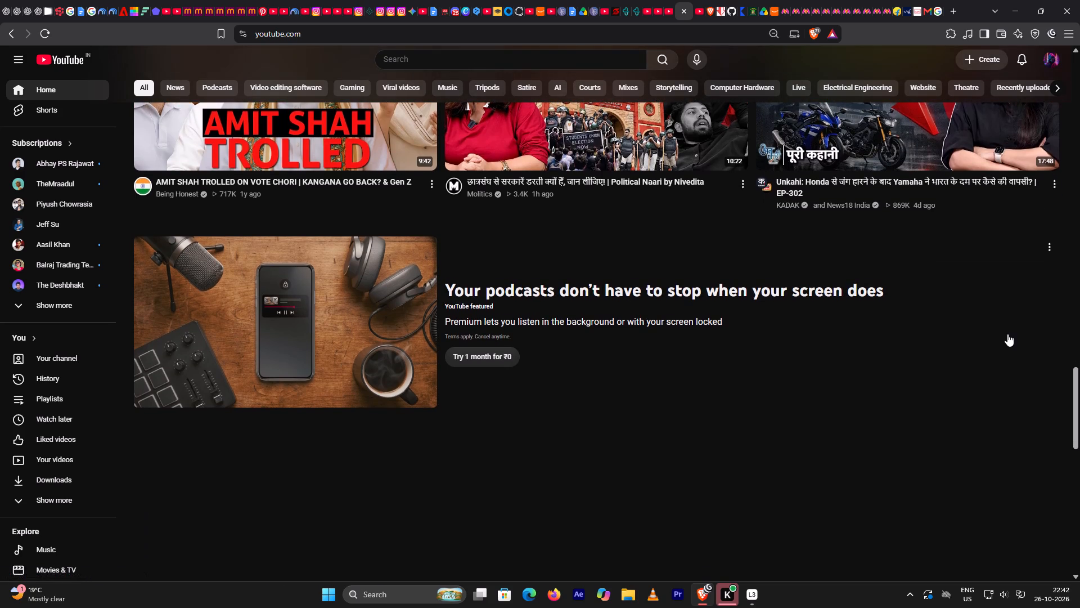
scroll(1007, 334, "down", 2)
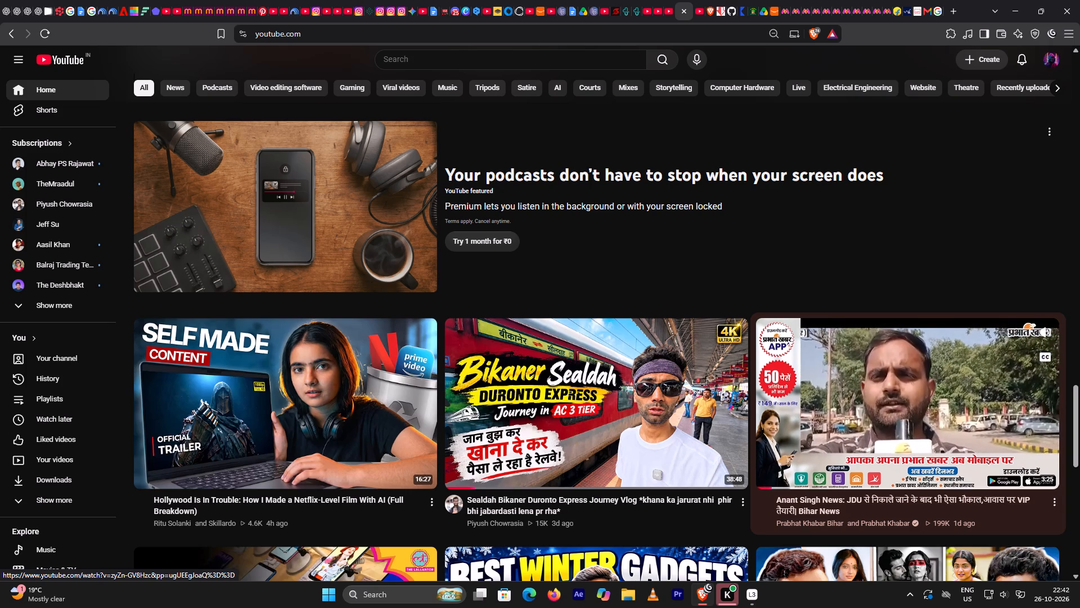
scroll(1006, 335, "down", 2)
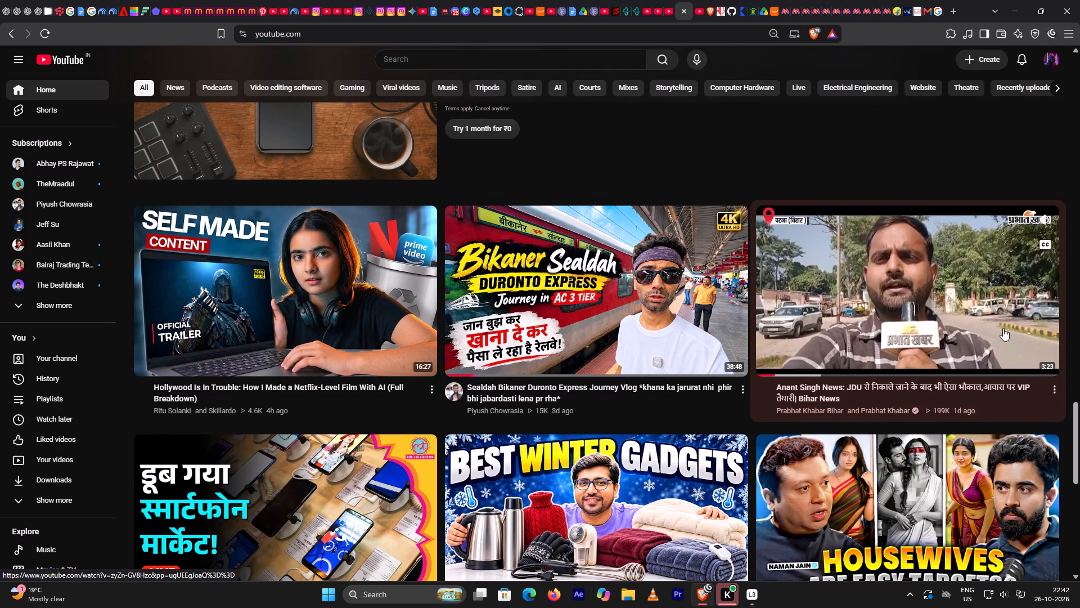
scroll(975, 292, "down", 1)
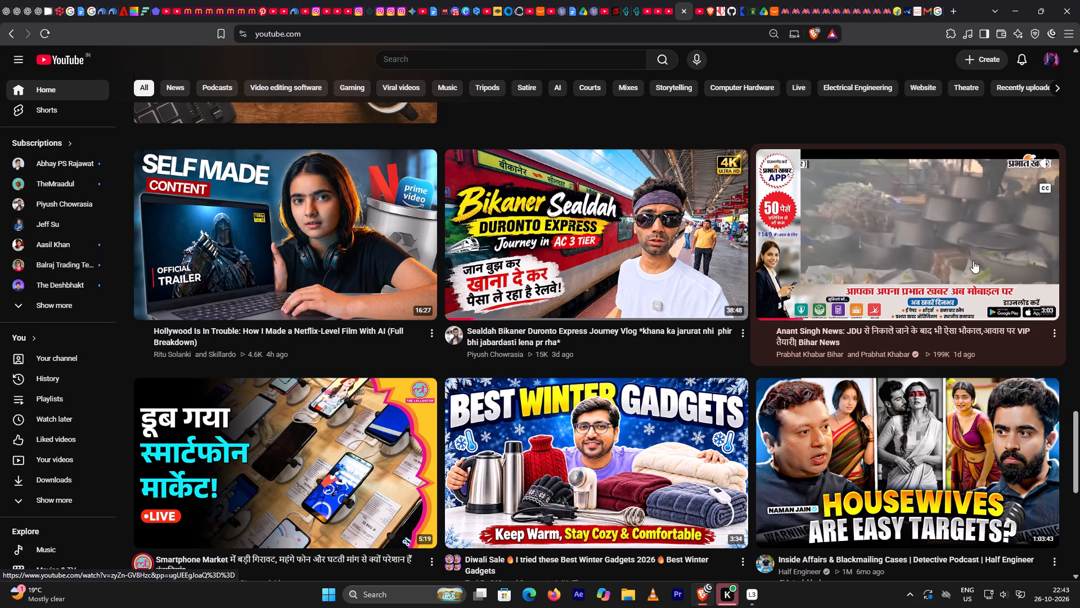
scroll(973, 261, "down", 4)
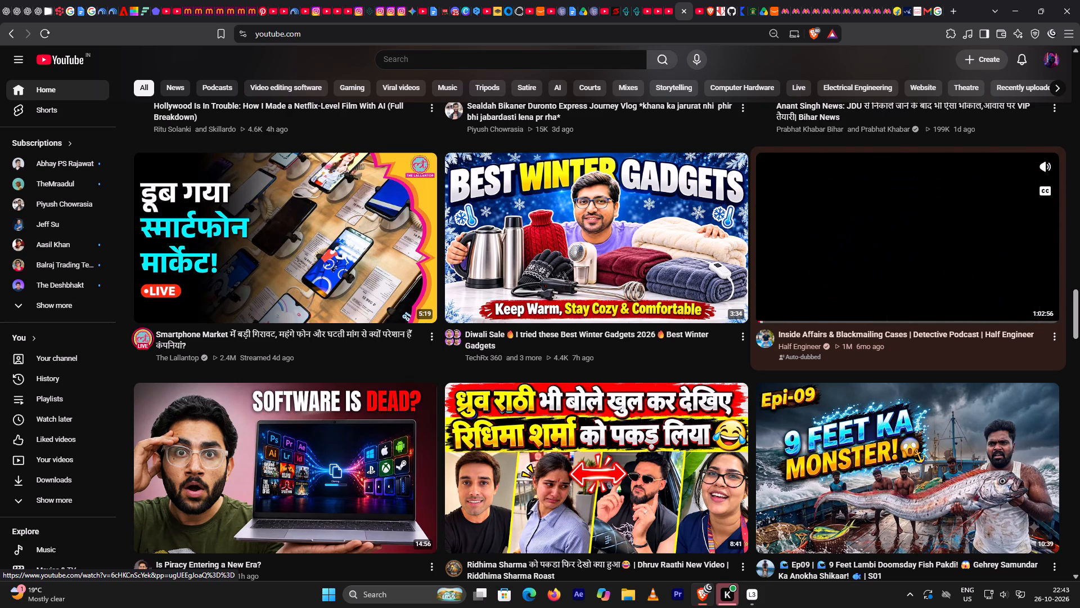
Browse further down the YouTube home feed, through the recommended videos and the video editing software topic suggestions.
scroll(944, 256, "down", 5)
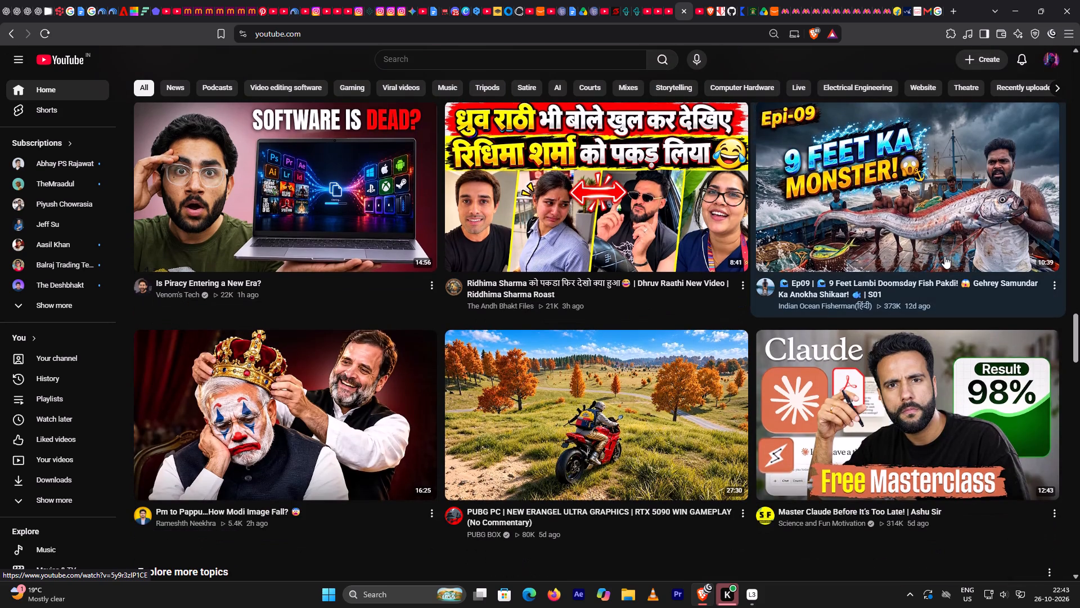
scroll(953, 299, "down", 1)
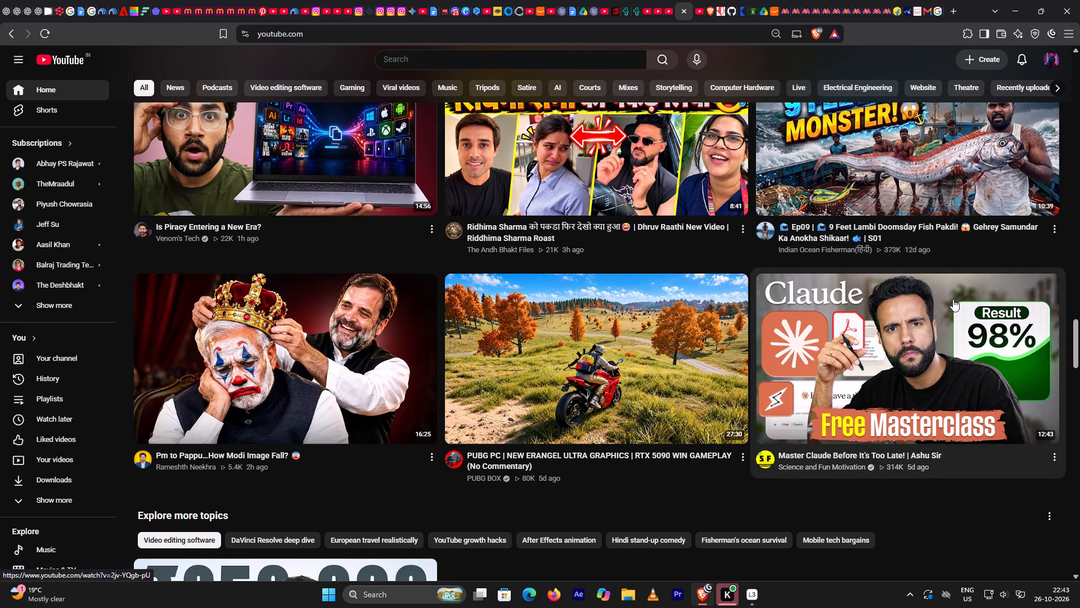
scroll(953, 302, "down", 3)
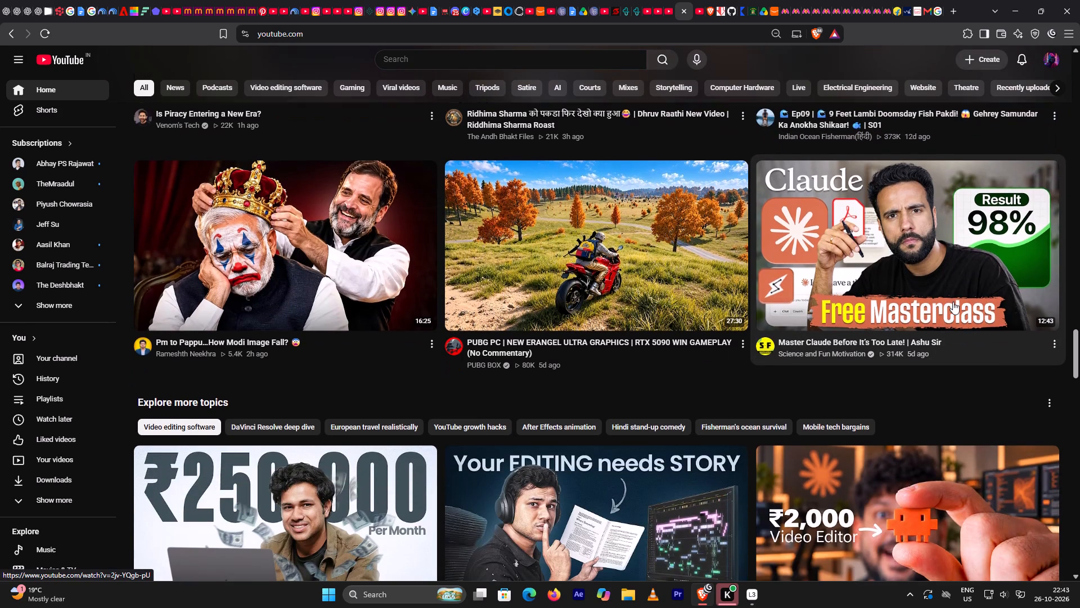
scroll(953, 302, "down", 5)
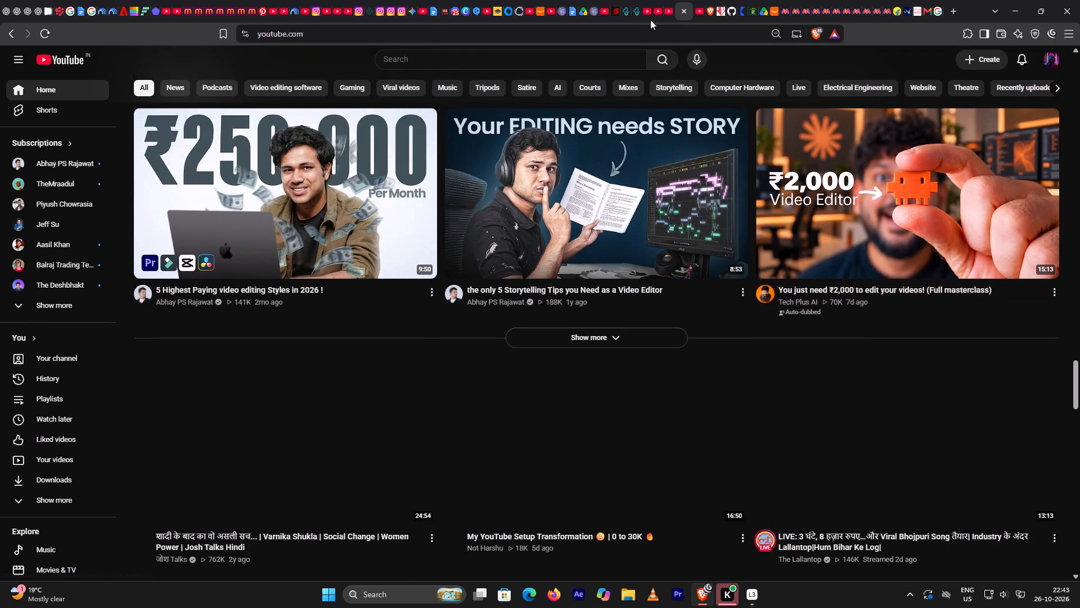
Switch to the open Videotrix tutorial on live reel editing from the Premiere Pro Editing Course playlist.
left_click(646, 15)
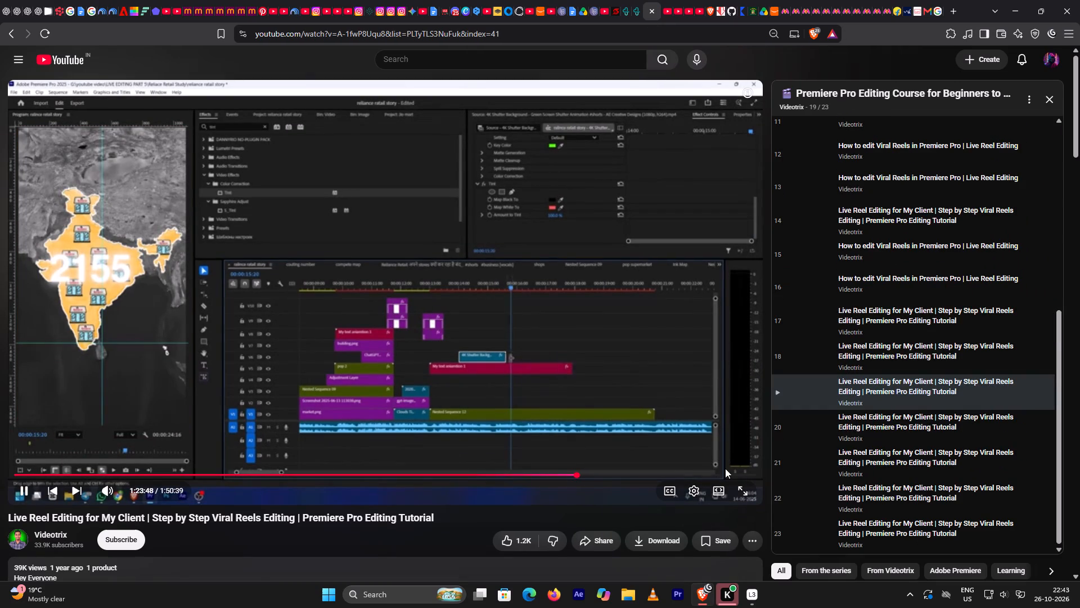
Launch Adobe Premiere Pro.
double_click(678, 598)
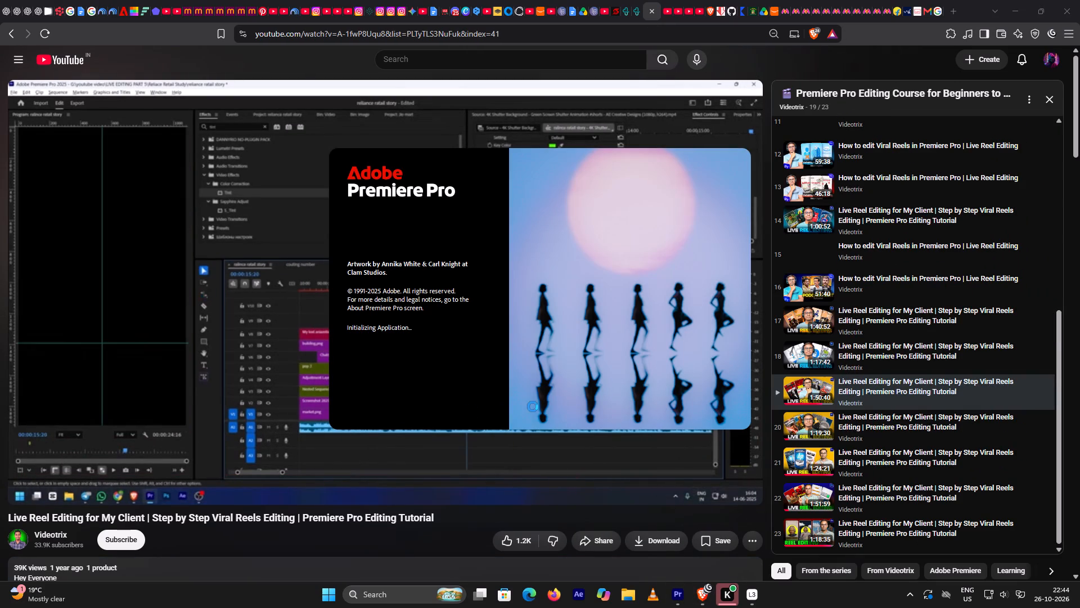
Switch to Premiere Pro and open the recent project Shorts videos_2.
left_click(226, 388)
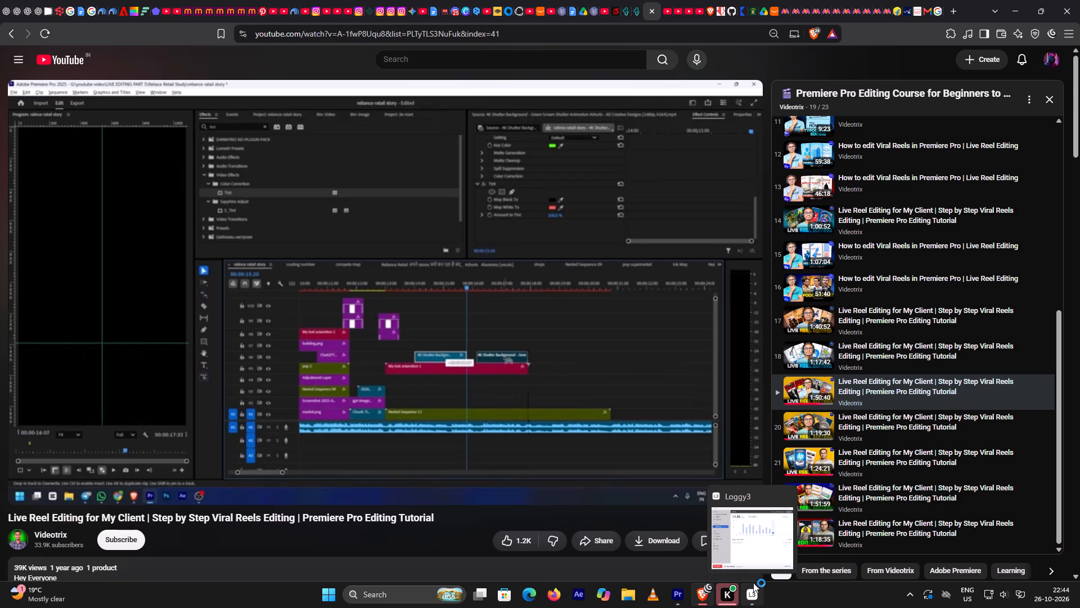
scroll(841, 531, "down", 3)
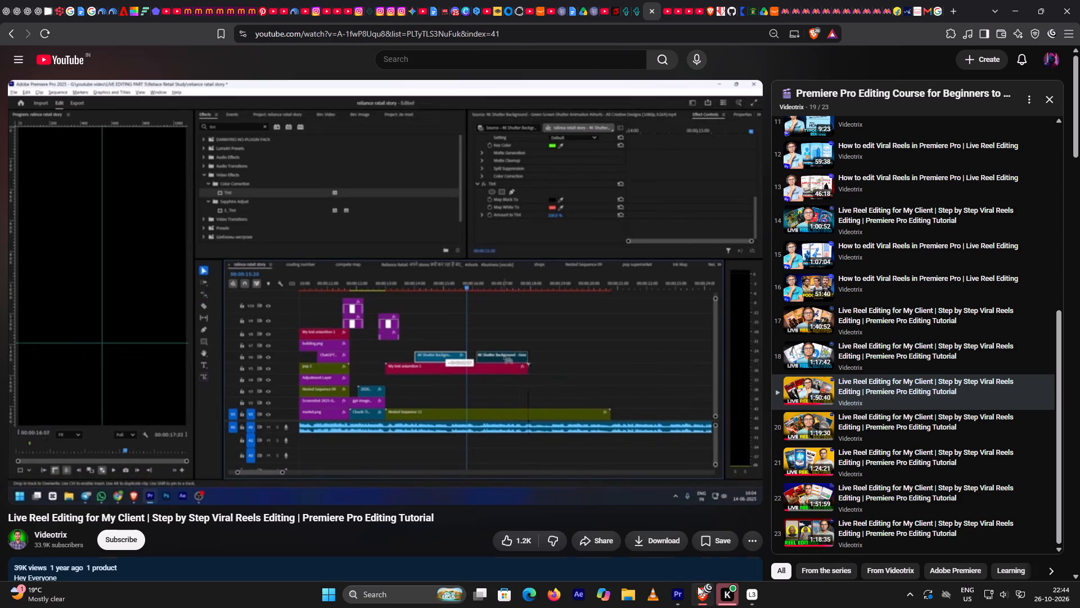
left_click(686, 604)
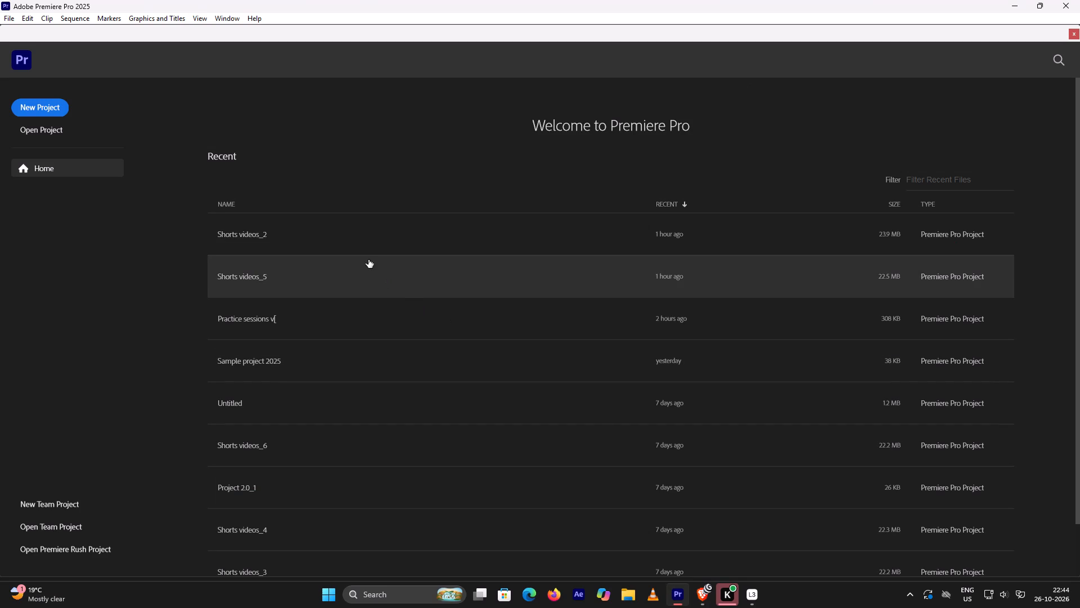
left_click(358, 245)
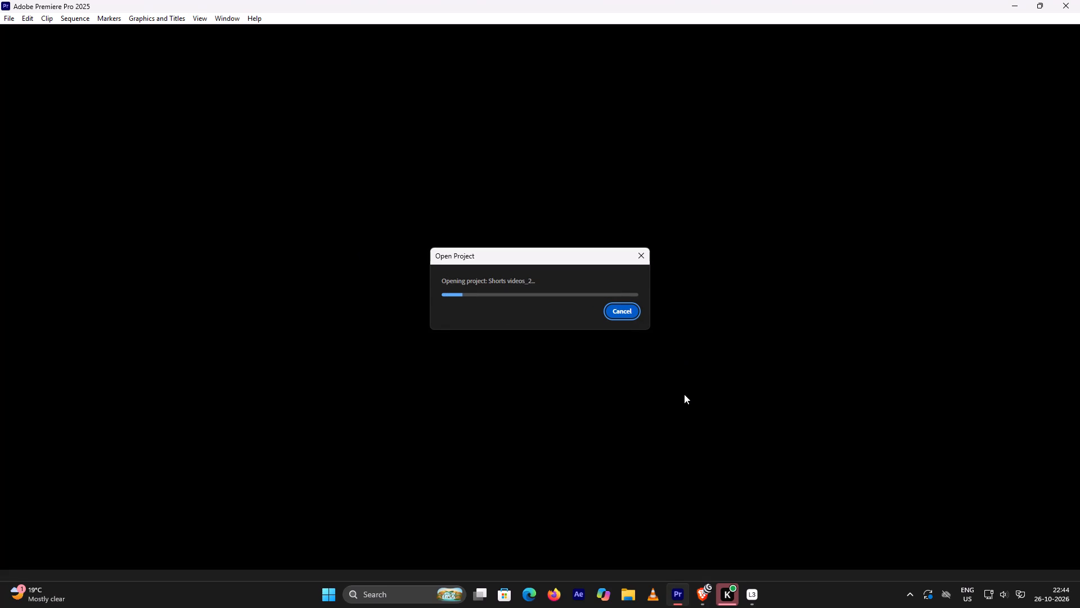
Switch back to the YouTube home feed in Brave and preview the Josh Talks Hindi video with sound on and subtitles off.
left_click(706, 601)
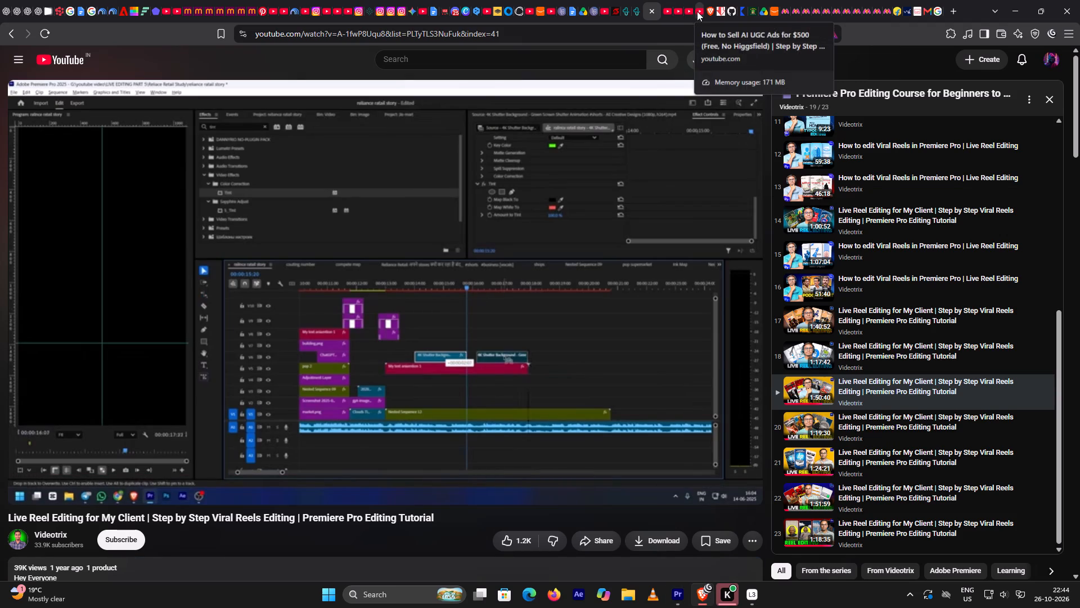
left_click(689, 15)
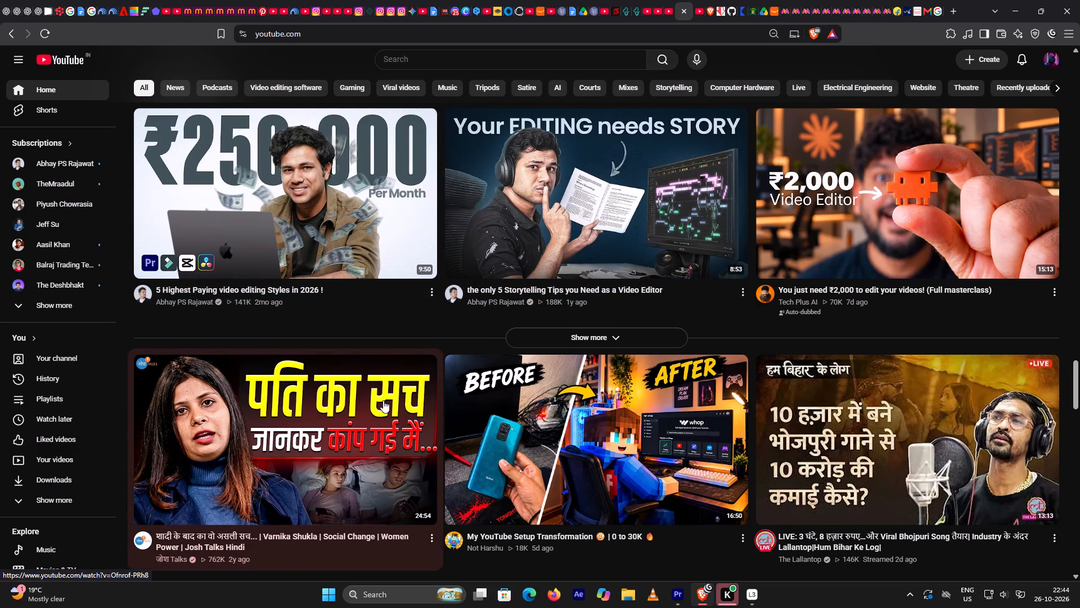
scroll(383, 400, "down", 1)
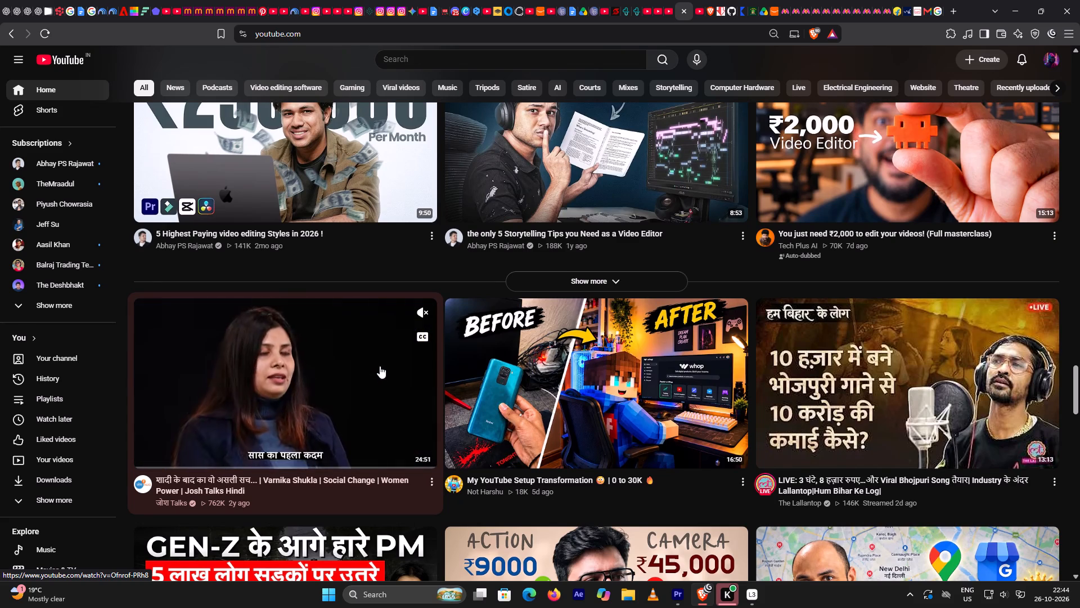
left_click(426, 311)
left_click(423, 335)
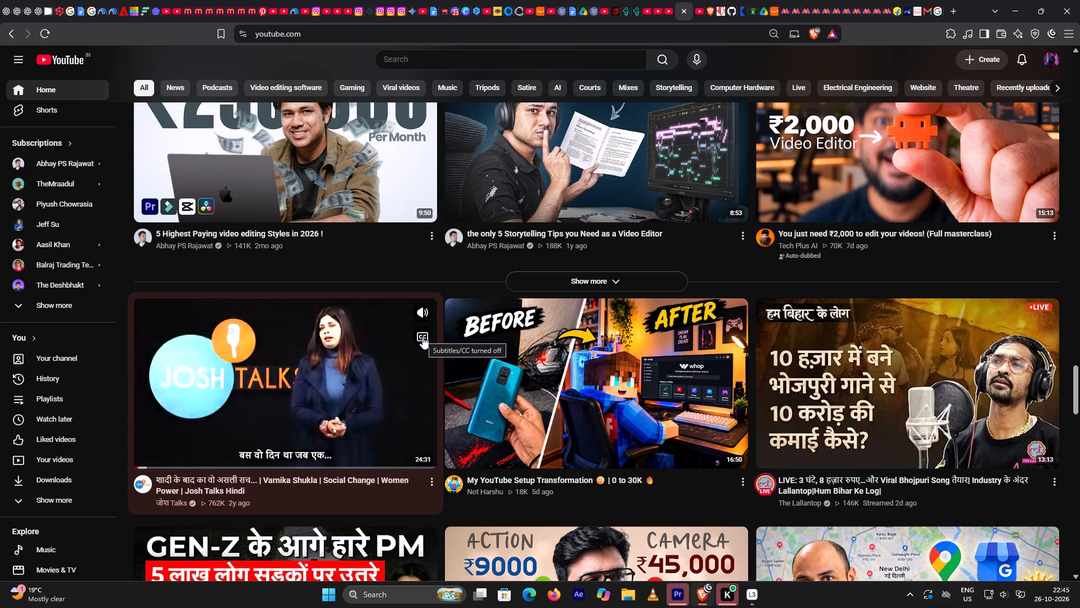
Preview Rankknar's "I Ranked 100+ GMB Profiles Using This Strategy" video without subtitles and save it to Watch later.
scroll(422, 337, "down", 3)
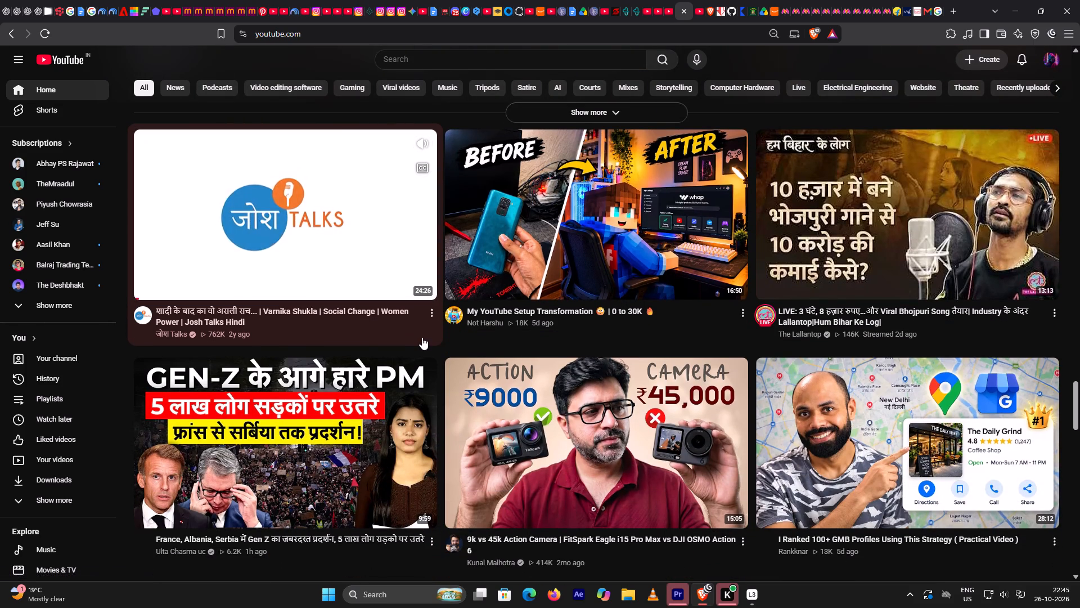
scroll(1036, 480, "down", 1)
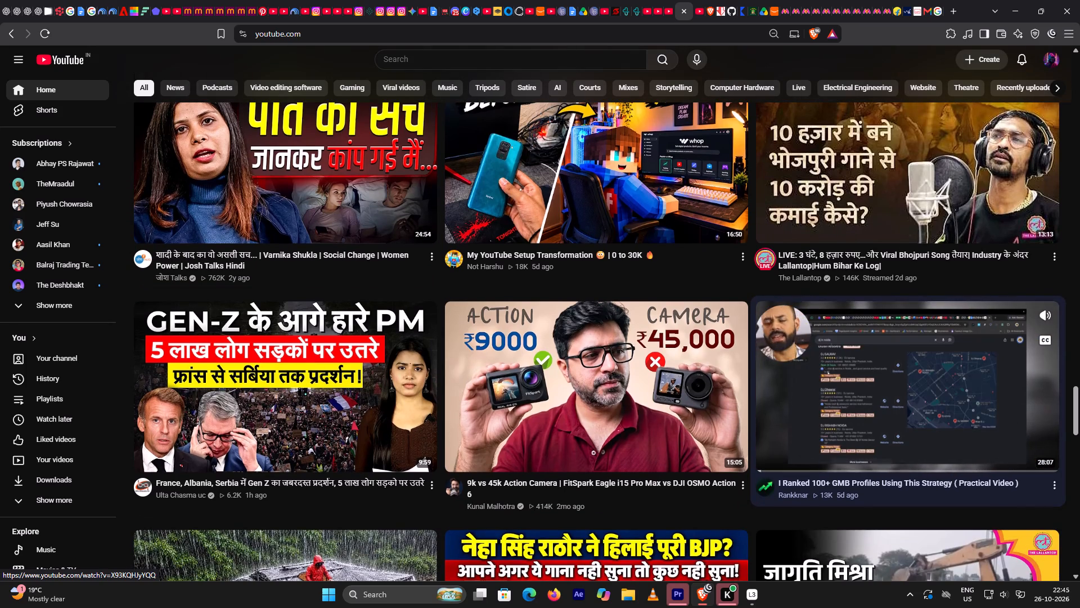
left_click(1044, 333)
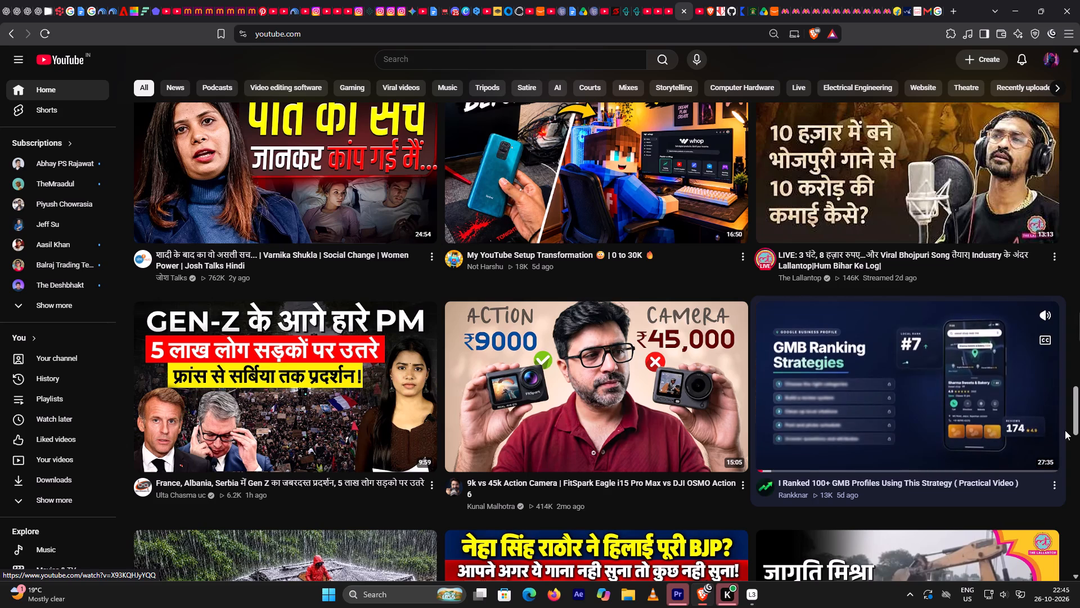
left_click(1057, 485)
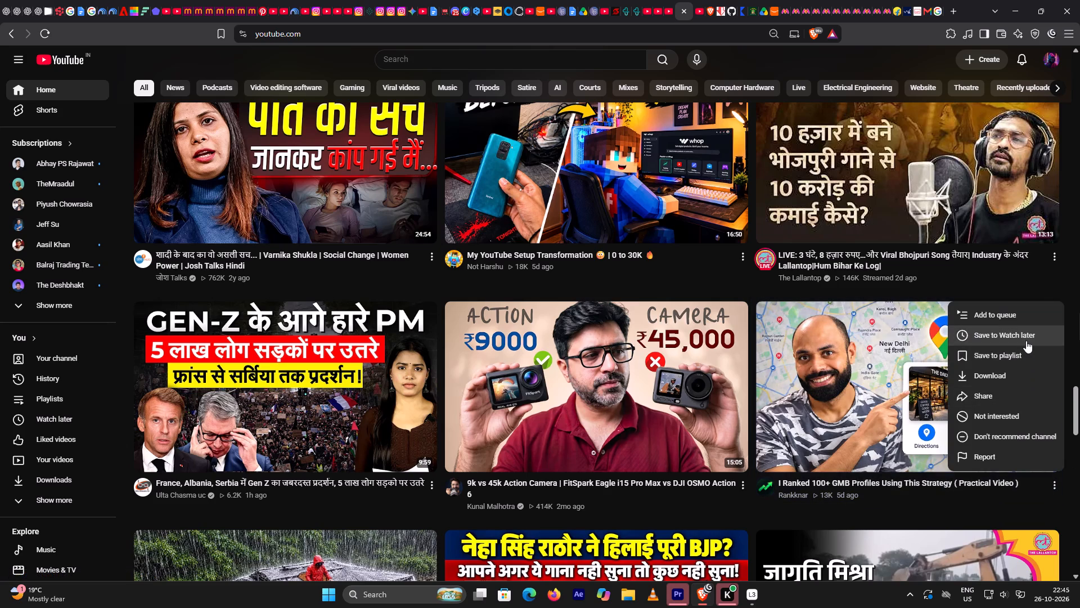
left_click(1026, 339)
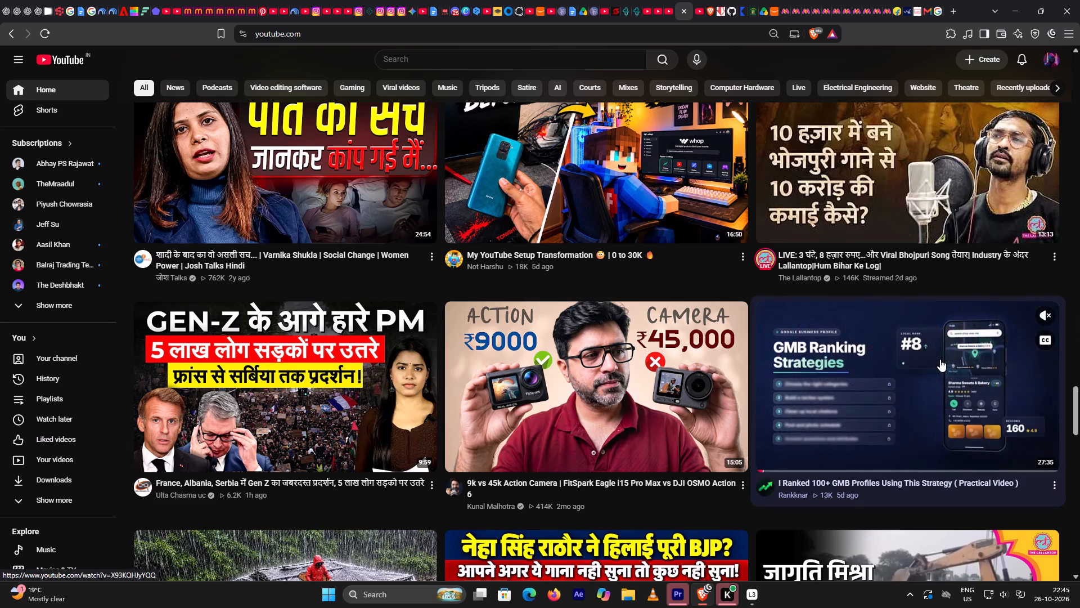
Preview Rankknar's GMB profiles video again with sound on and subtitles off.
left_click(1044, 318)
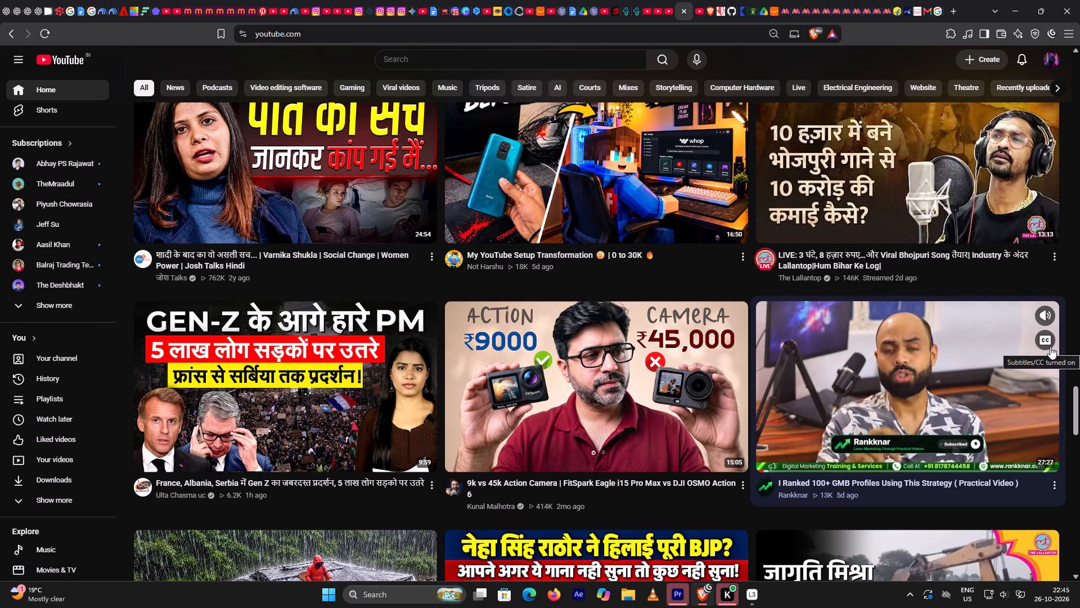
left_click(1050, 347)
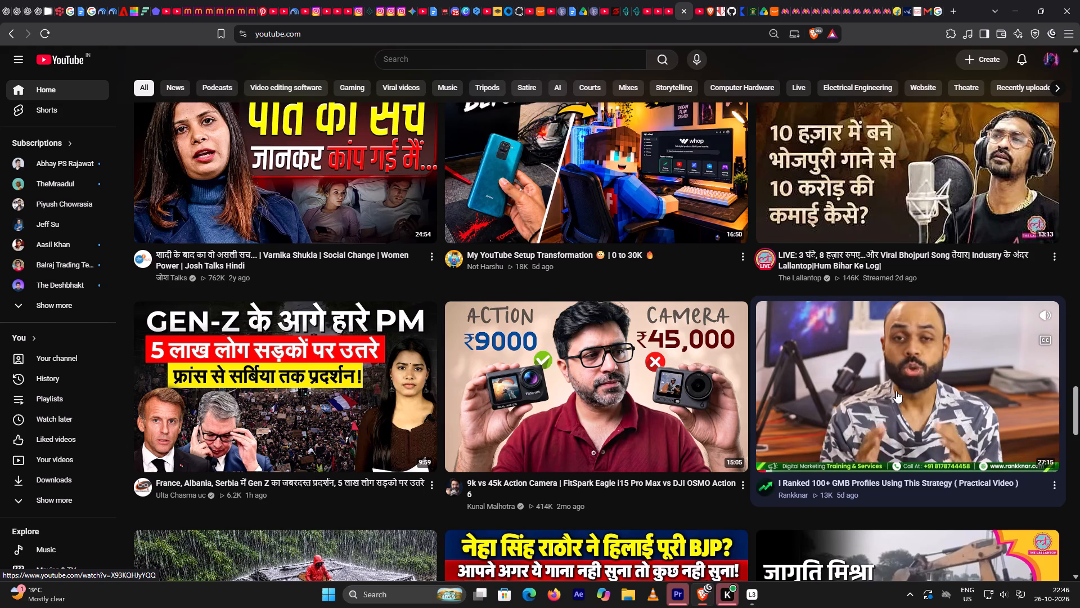
scroll(896, 391, "down", 1)
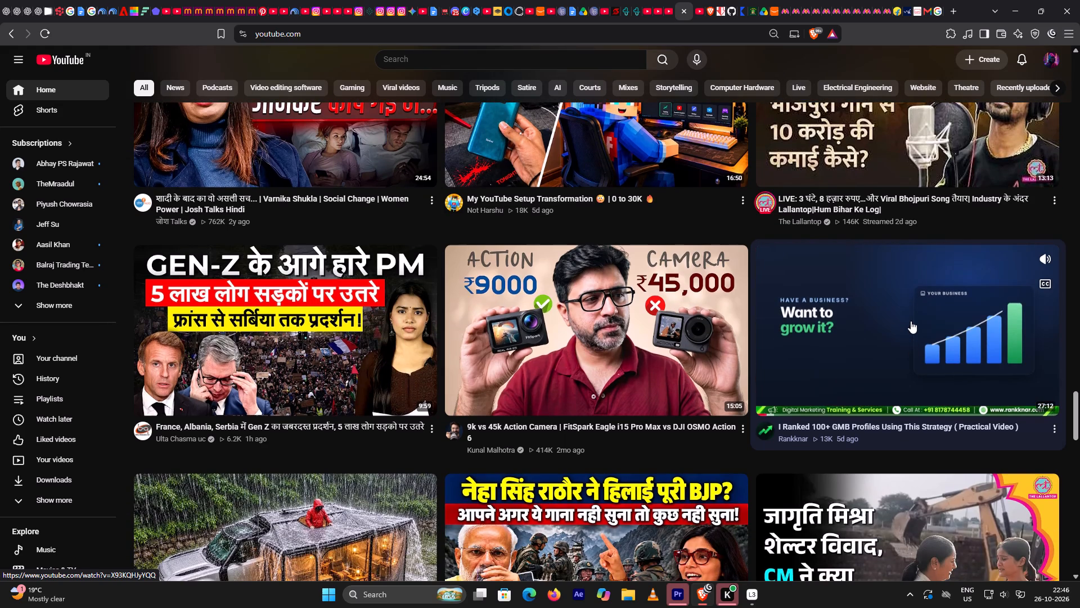
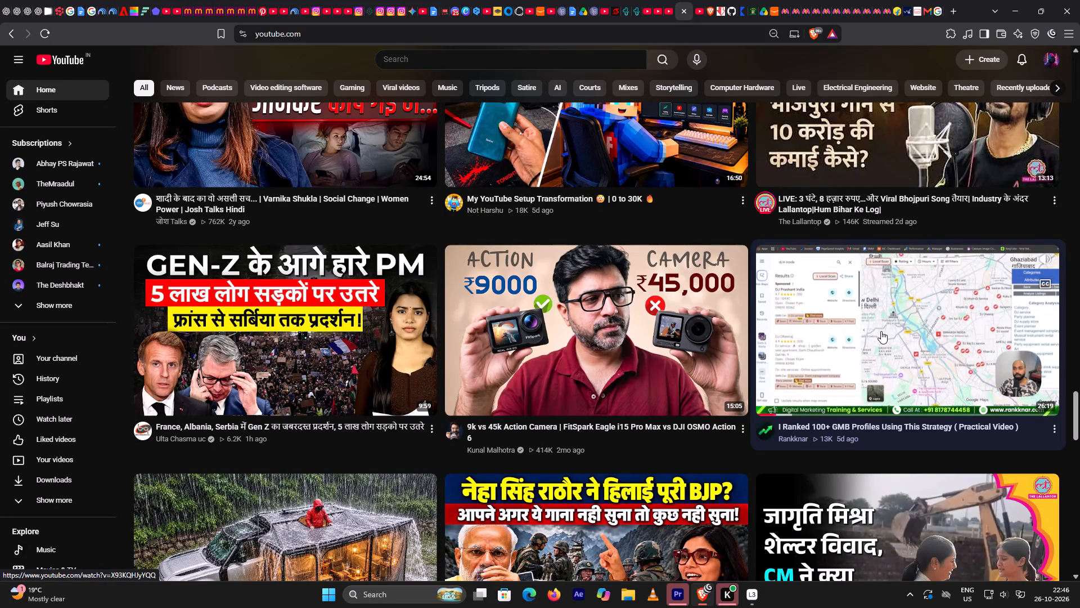
Preview Counting Unique's "I Tried Secret Services of Indian Railway!" video in the home feed and try to rewind it to the beginning.
scroll(880, 340, "down", 3)
scroll(871, 566, "down", 5)
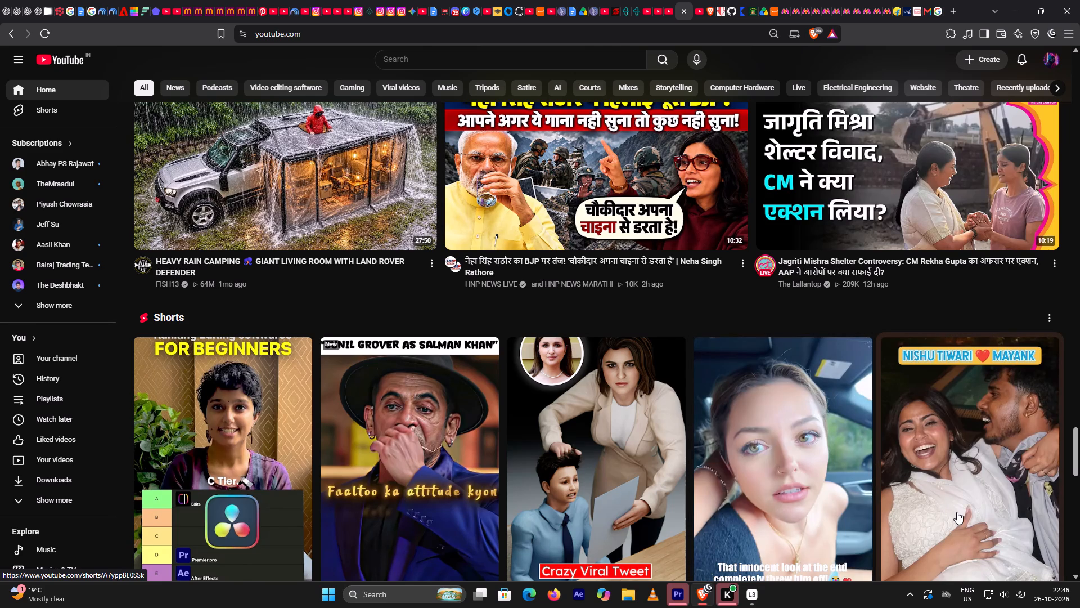
scroll(957, 512, "down", 5)
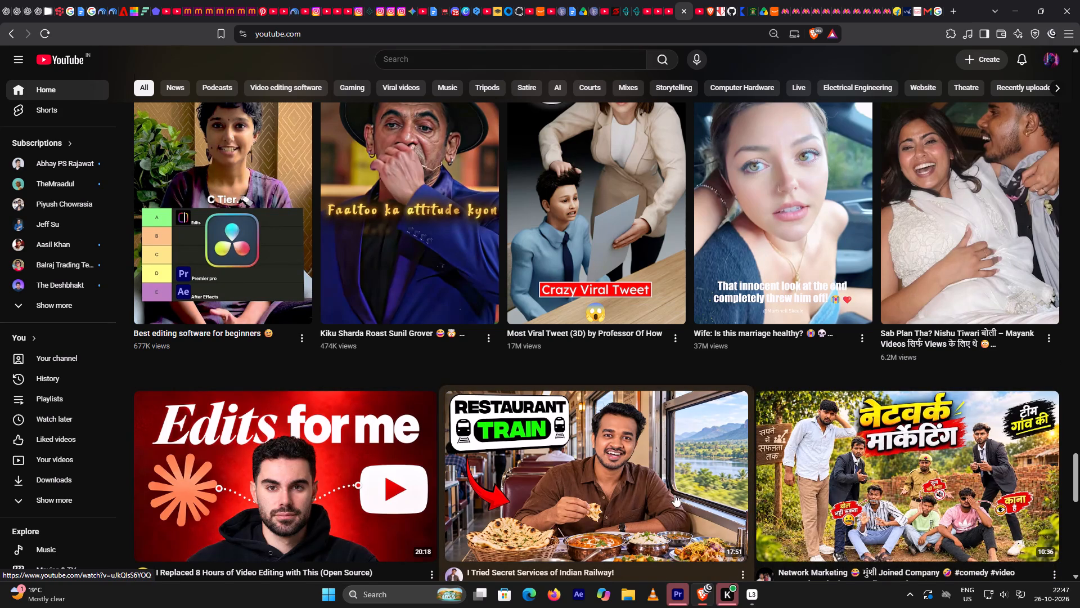
scroll(664, 476, "down", 1)
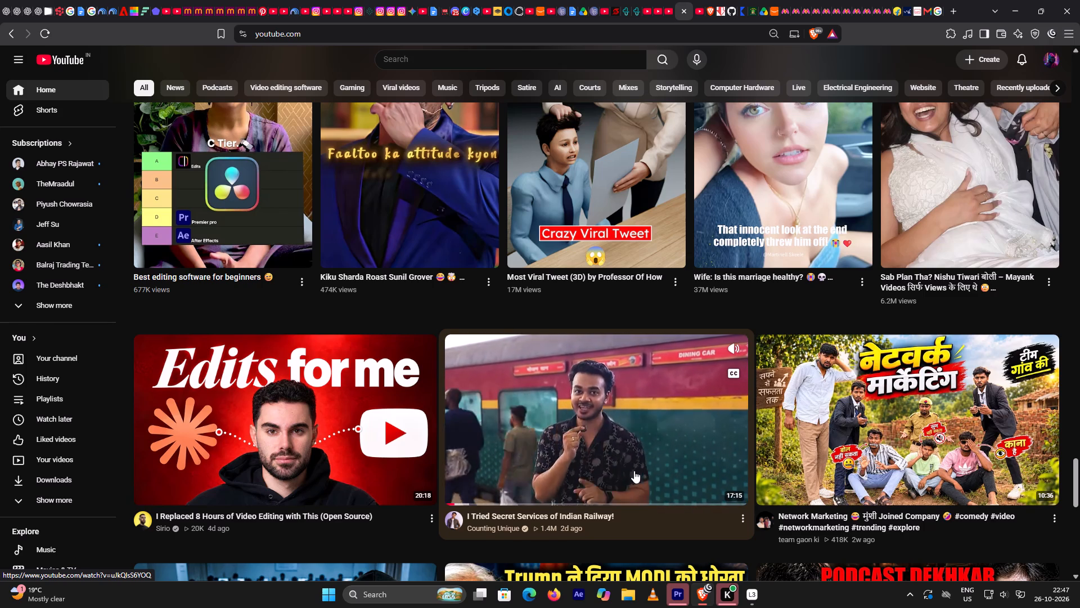
left_click_drag(460, 499, 404, 489)
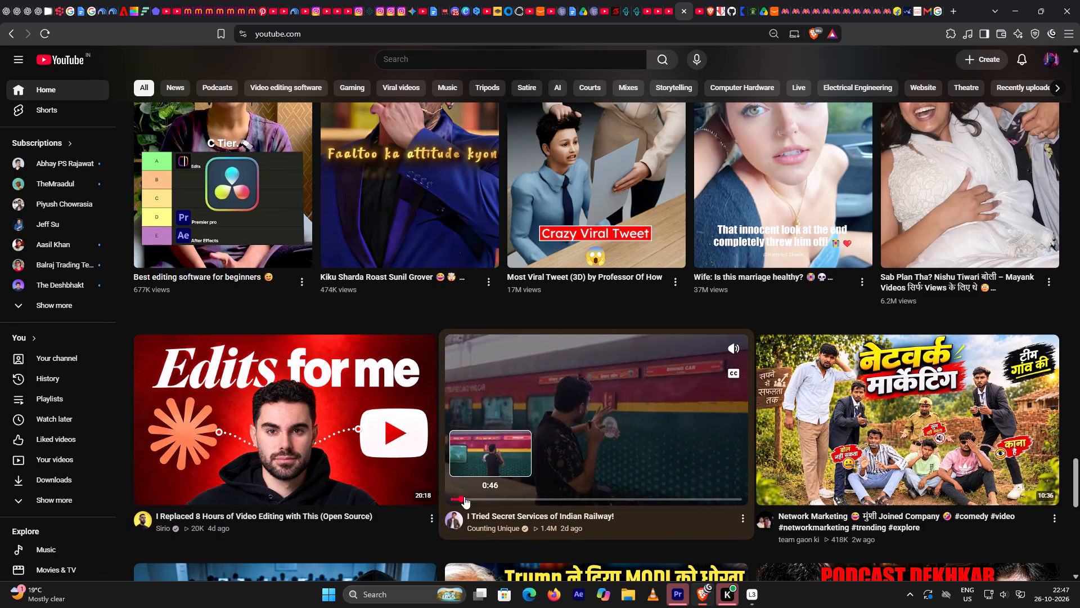
left_click_drag(464, 497, 436, 491)
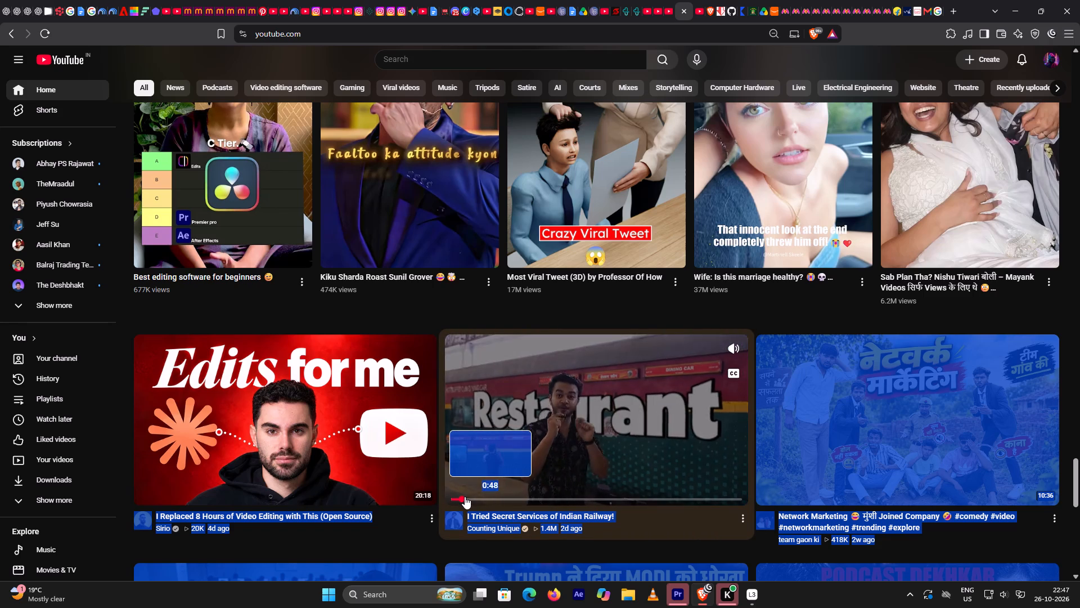
left_click_drag(463, 497, 441, 497)
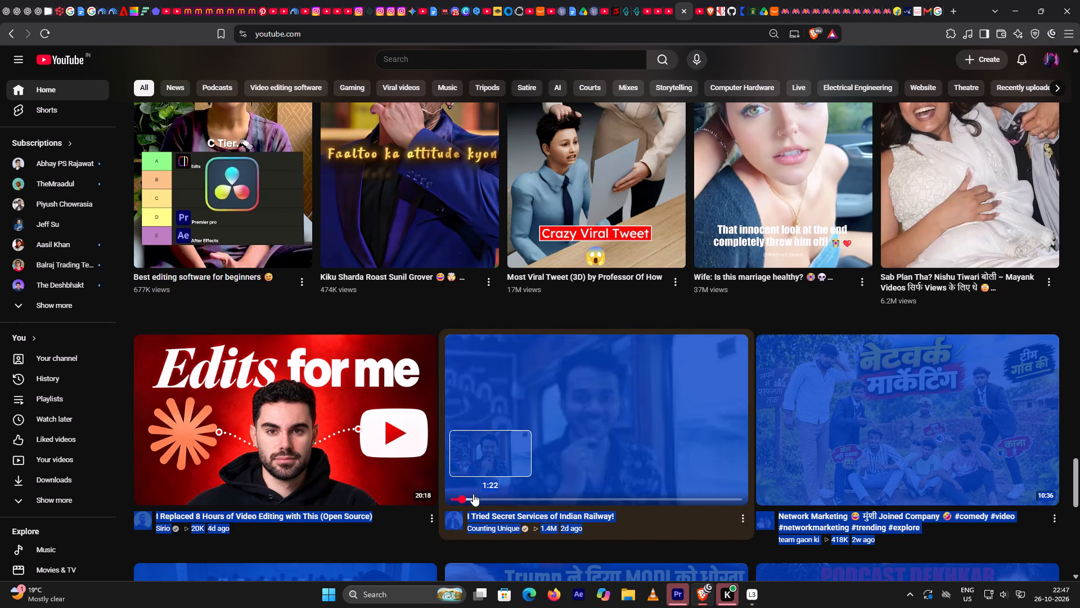
left_click_drag(463, 496, 447, 490)
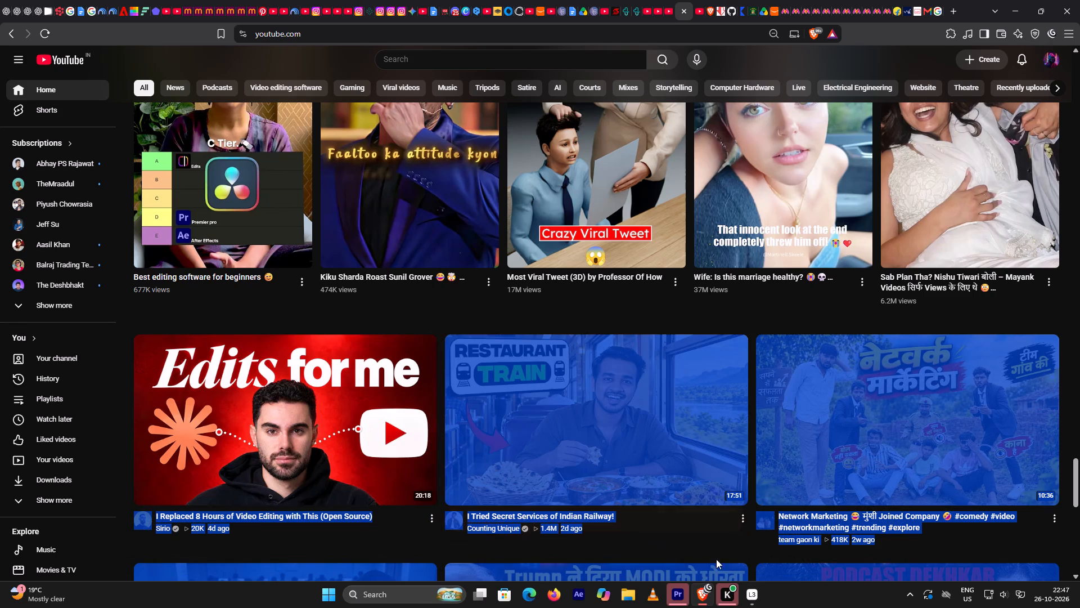
left_click(753, 551)
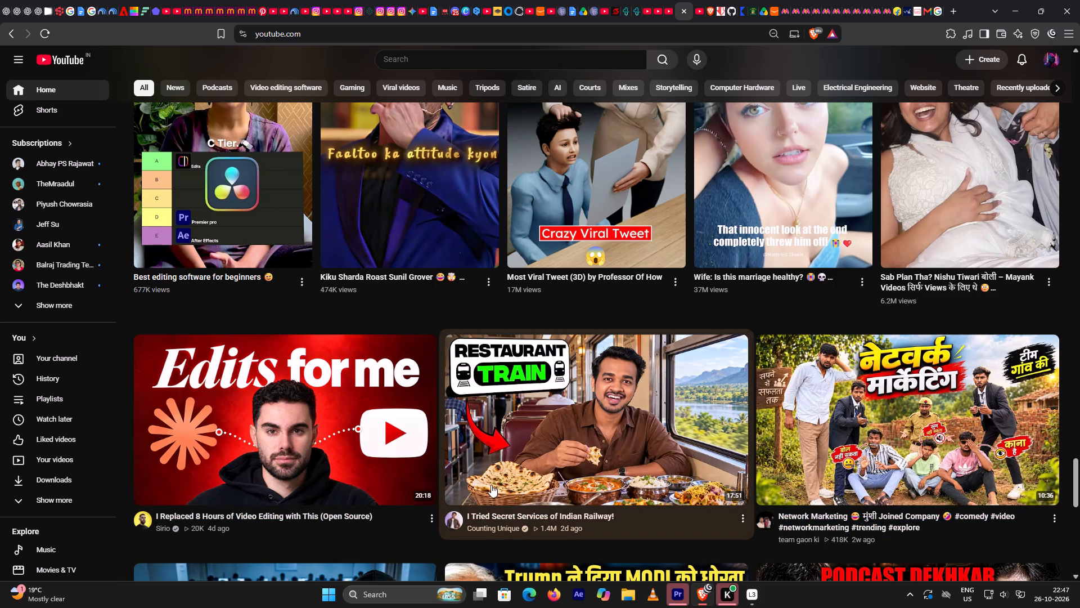
left_click_drag(460, 500, 457, 500)
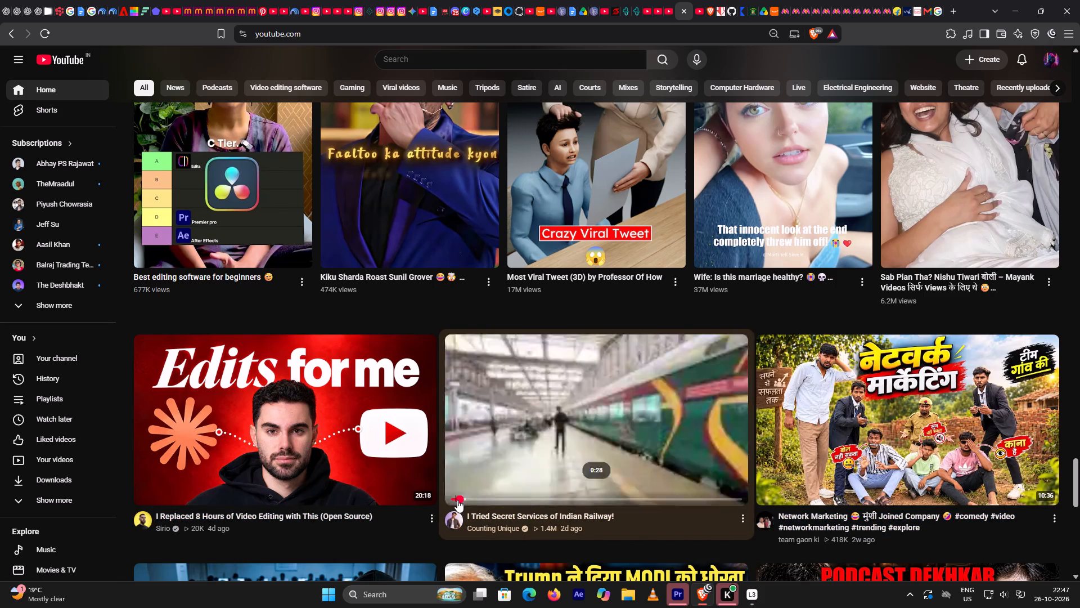
left_click_drag(457, 500, 435, 495)
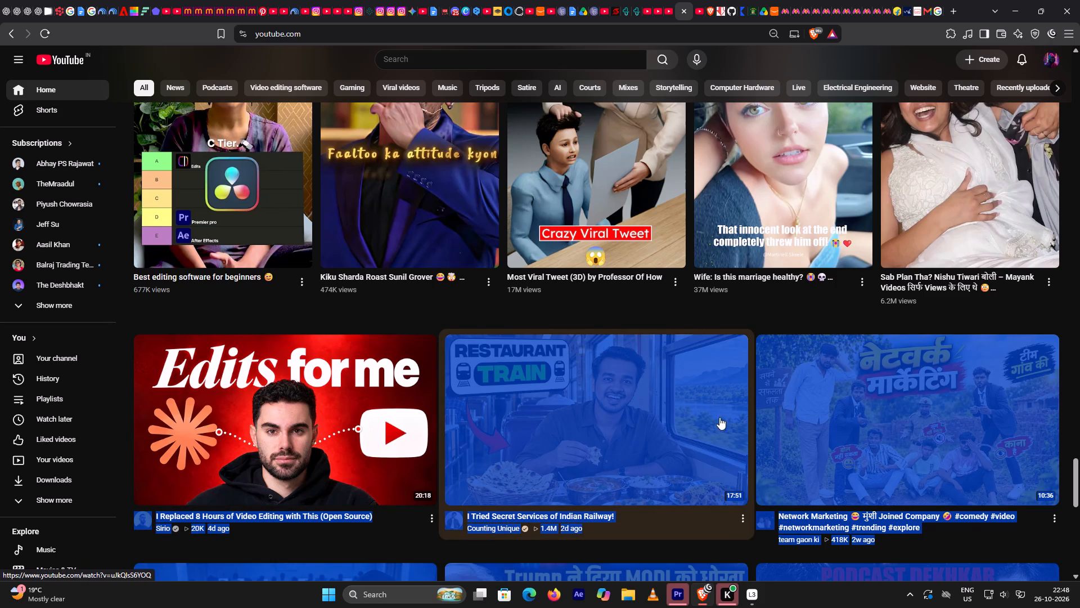
left_click(756, 546)
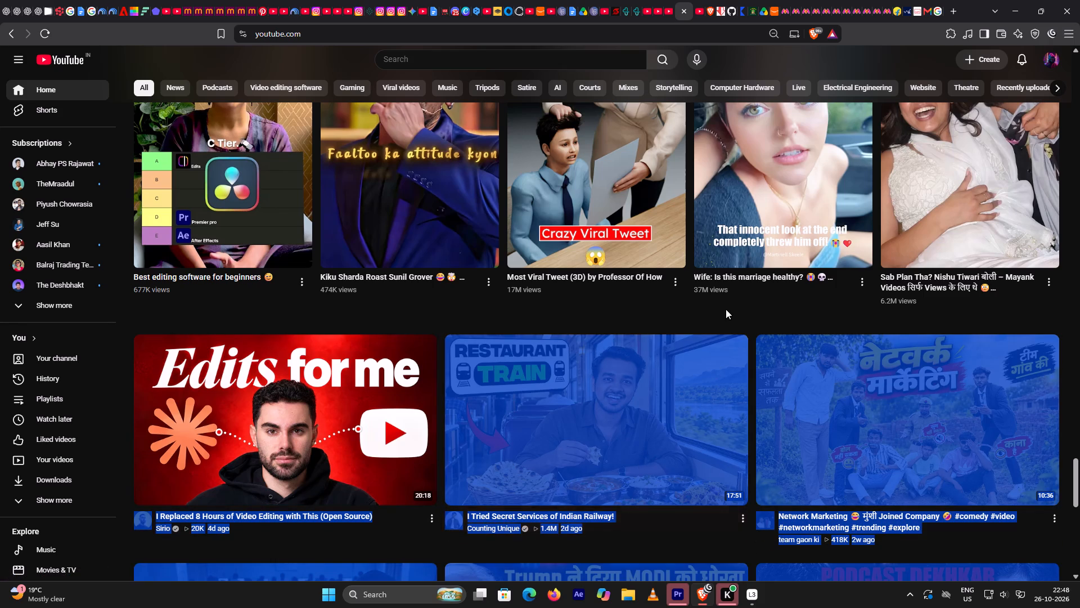
left_click(726, 309)
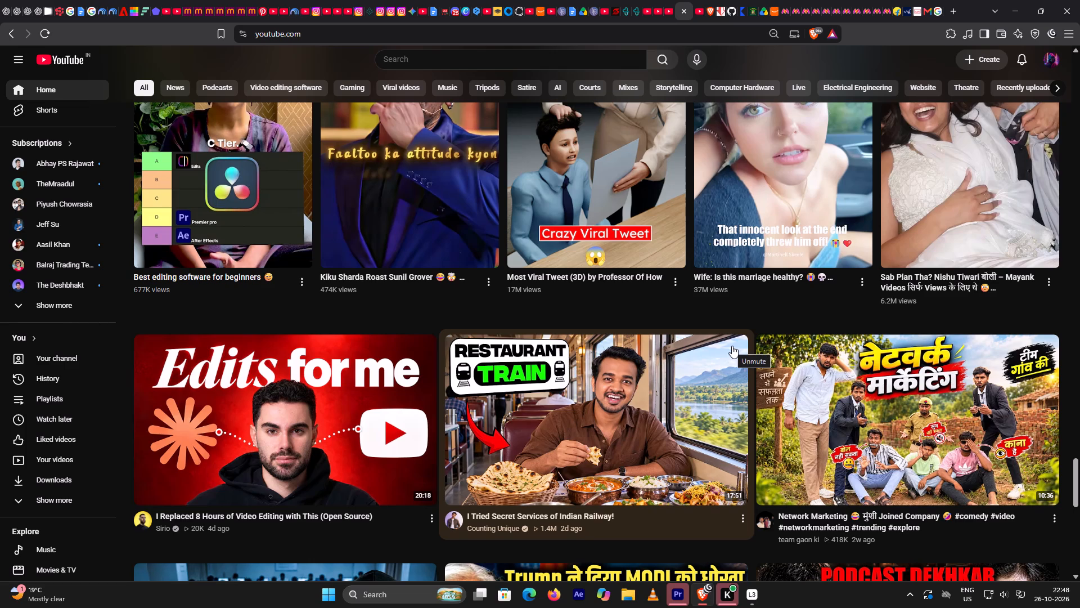
Turn on sound for the Indian Railway video preview and rewind it to 0:00.
left_click(732, 348)
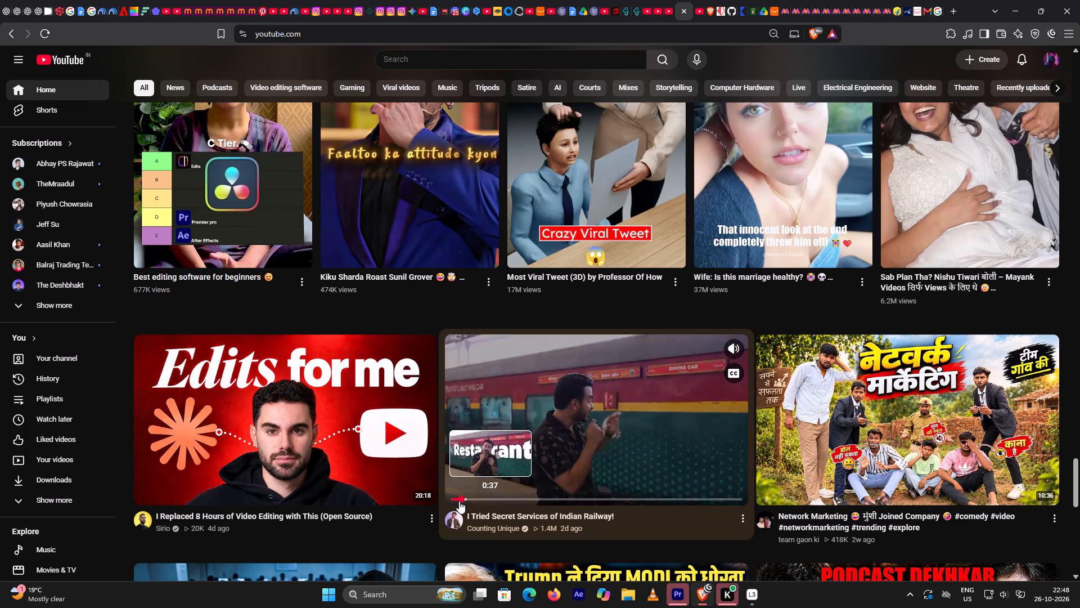
left_click(457, 499)
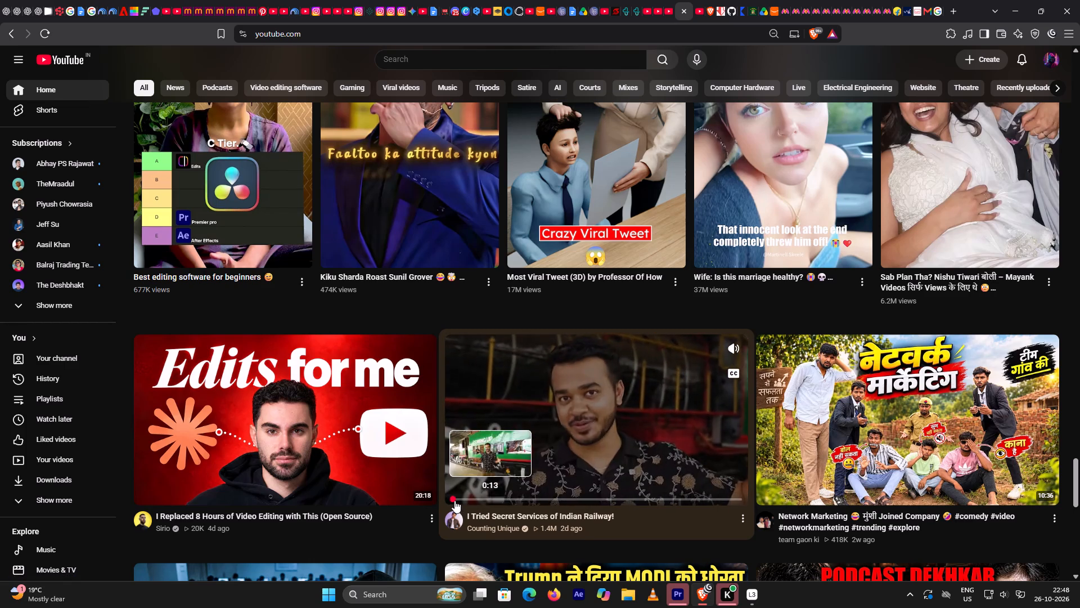
left_click_drag(453, 500, 446, 500)
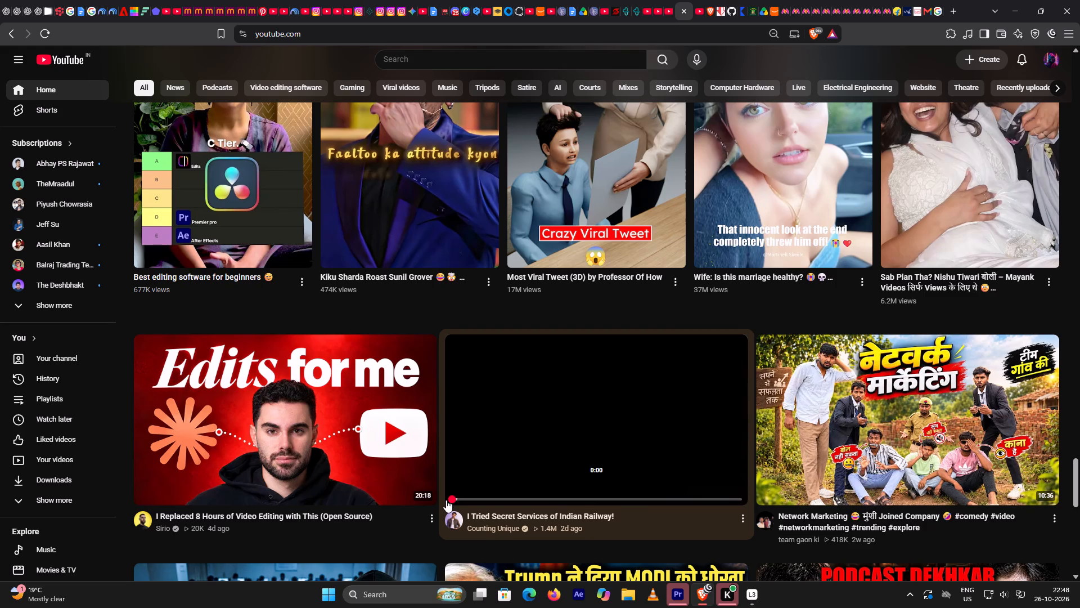
left_click_drag(446, 500, 445, 500)
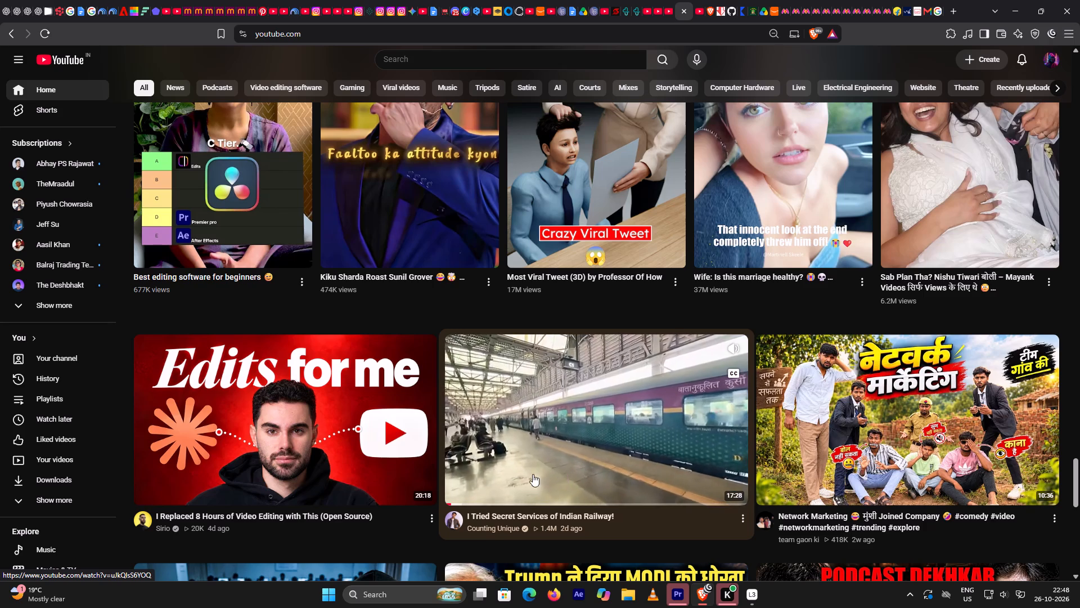
Try to rewind the Indian Railway preview to replay its opening, clear the page selection and browse further down the feed.
left_click_drag(457, 499, 441, 497)
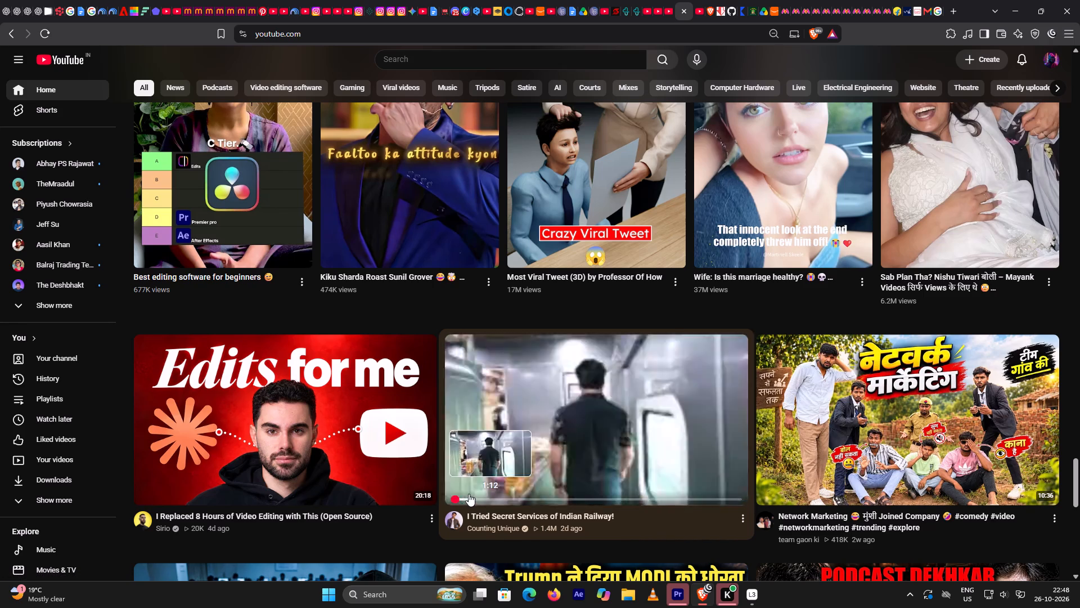
left_click_drag(456, 499, 427, 480)
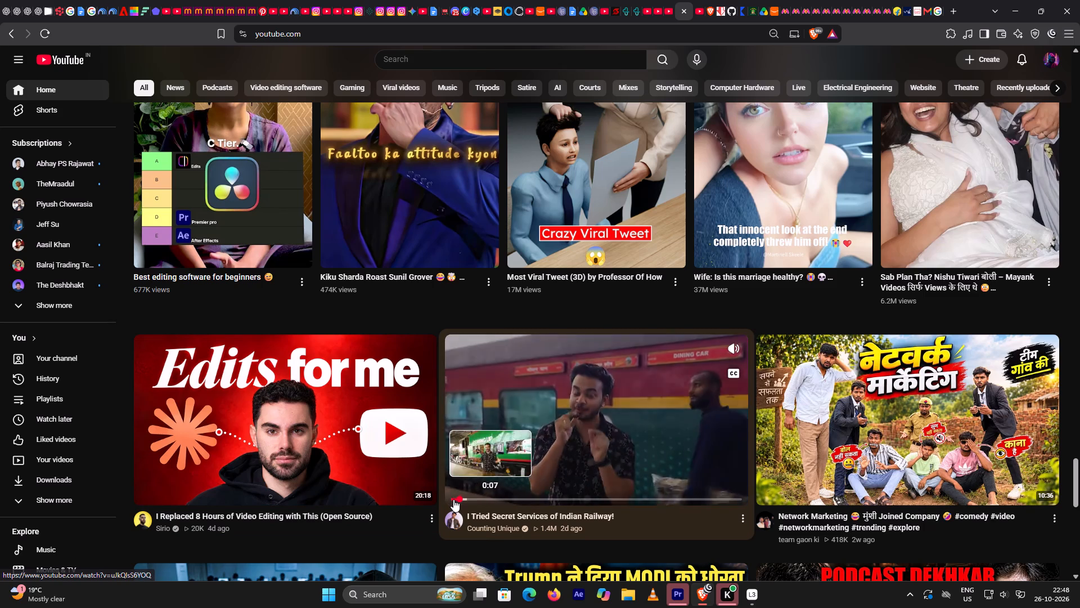
left_click_drag(456, 499, 413, 490)
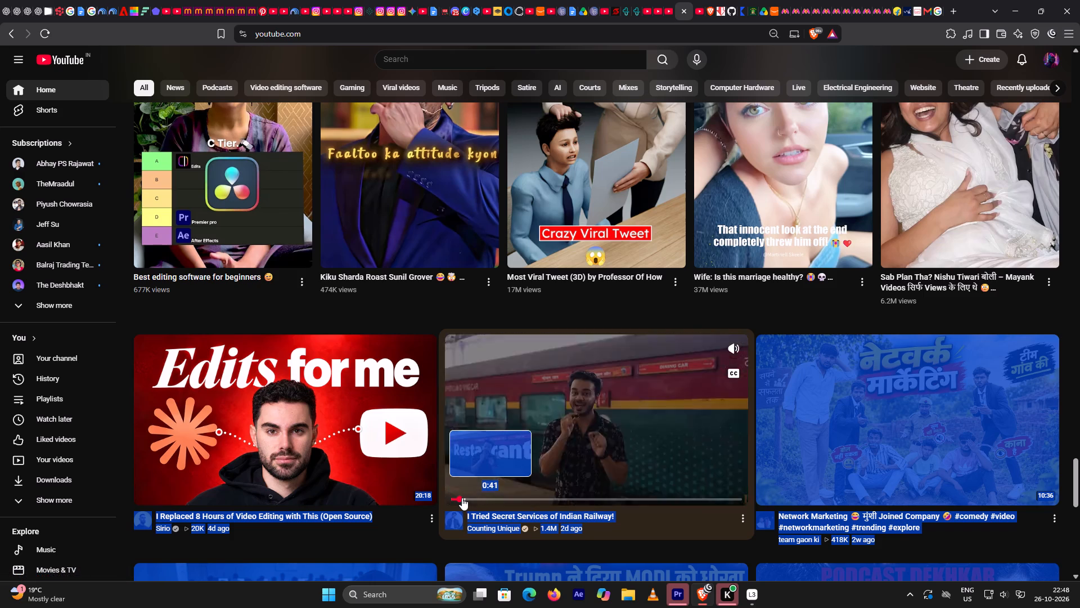
left_click_drag(458, 498, 448, 496)
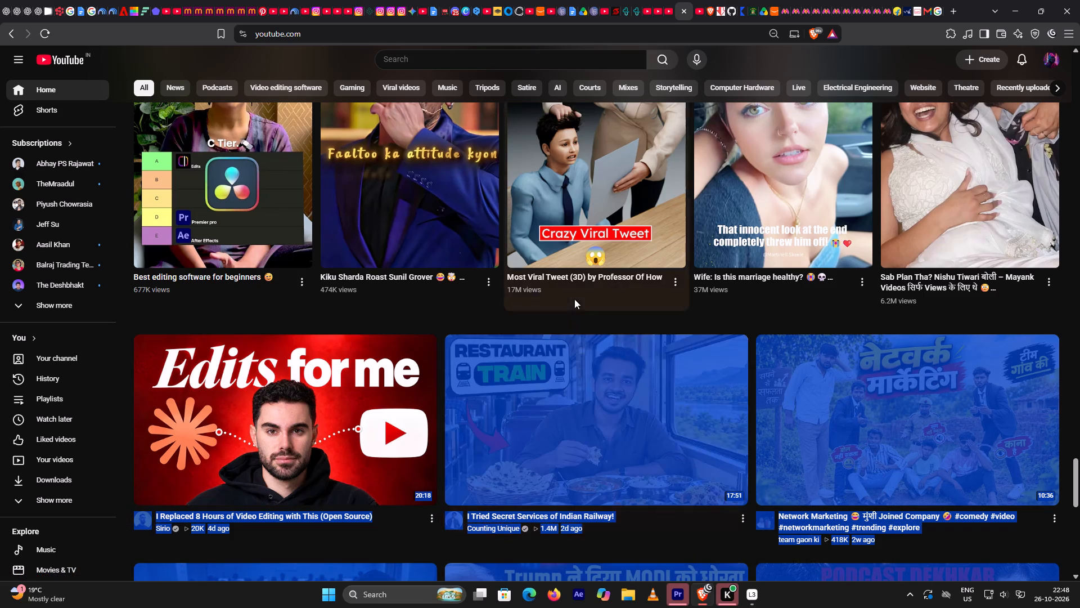
left_click(574, 299)
scroll(614, 432, "down", 6)
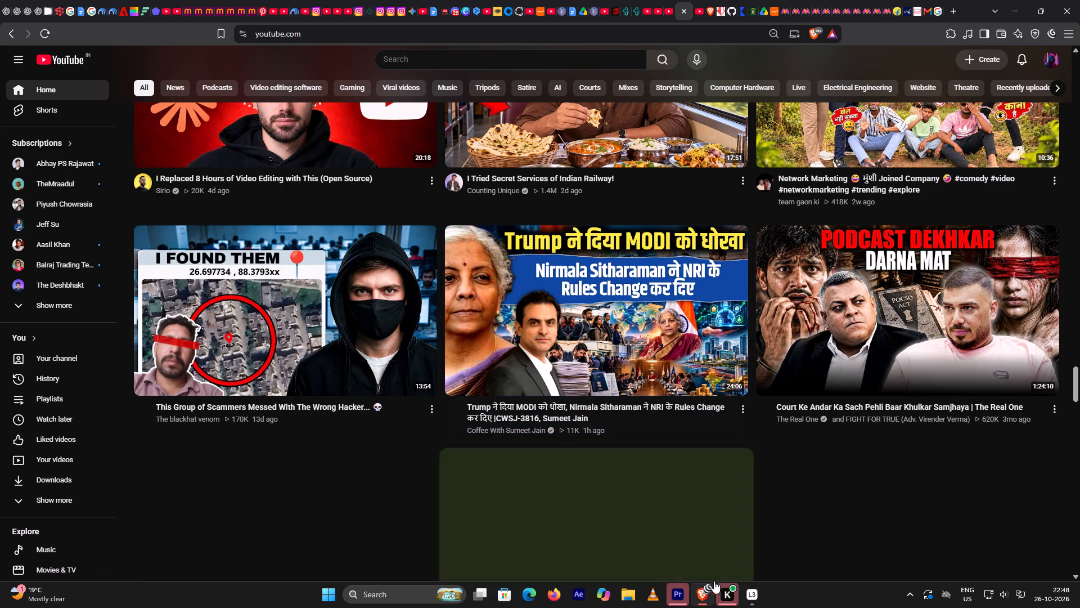
Switch to Premiere Pro and accept the default font substitution for InterTight-Regular in Resolve Fonts.
left_click(681, 593)
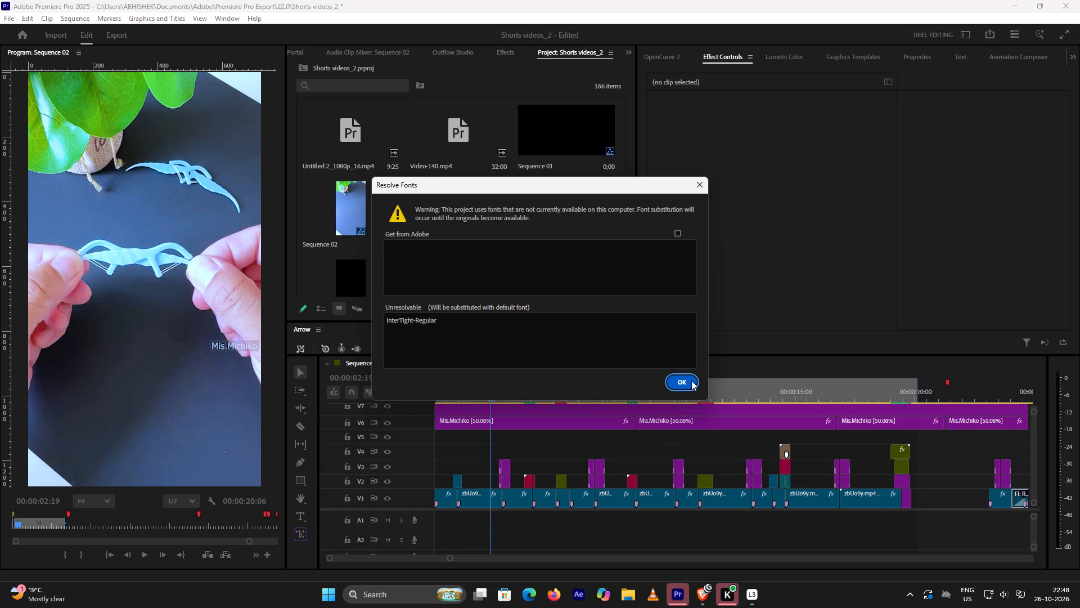
left_click(692, 381)
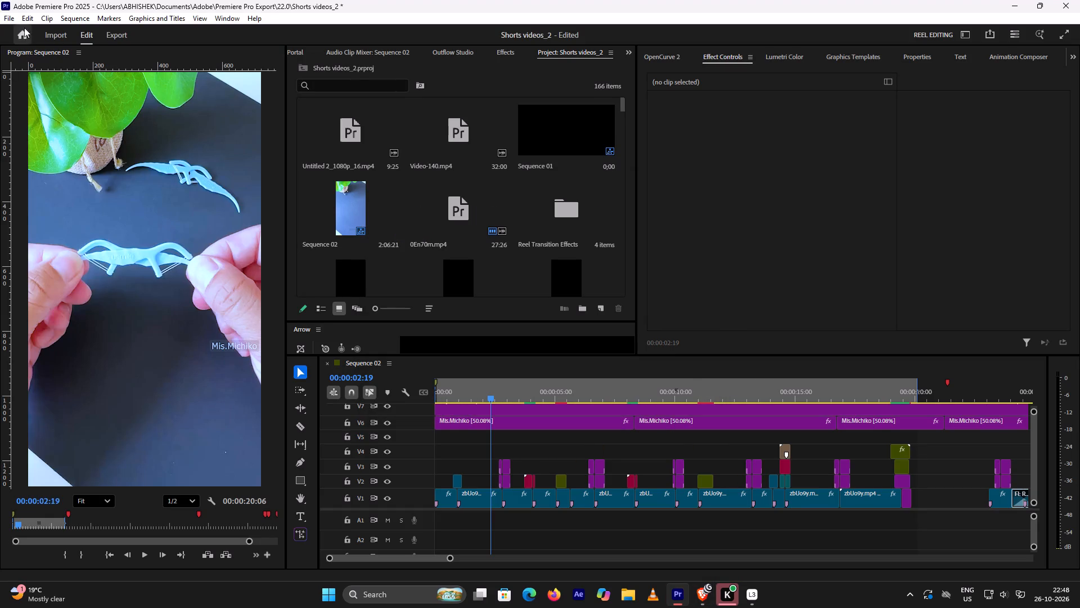
Return to the Home screen and open the recent project Shorts videos_5.
left_click(18, 32)
double_click(296, 278)
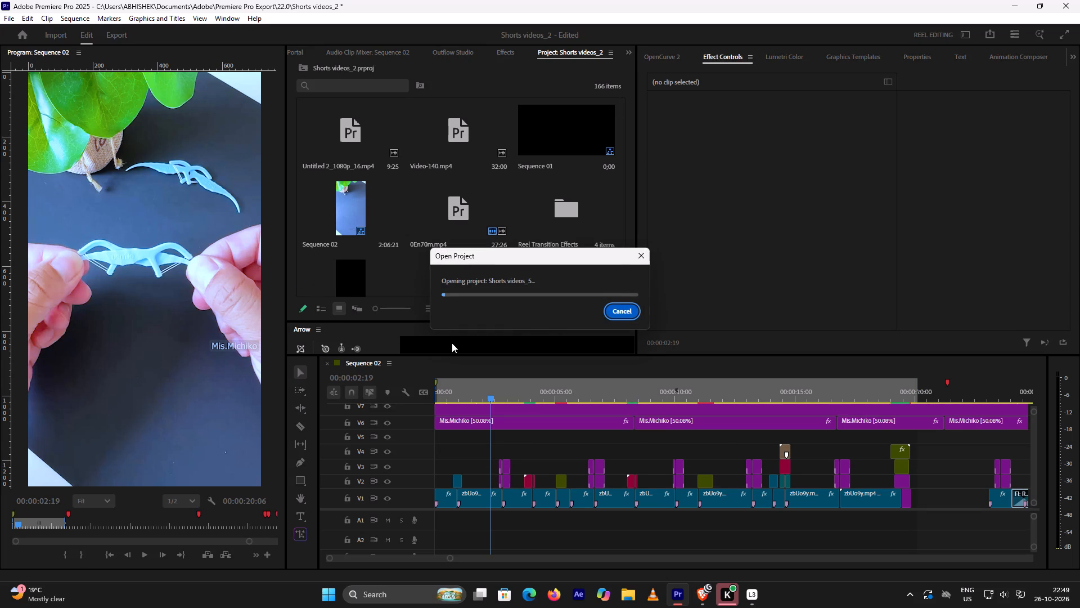
Switch back to the YouTube feed in Brave and preview the DW Hindi video on the hidden cost of AI with sound on.
double_click(701, 598)
left_click(695, 595)
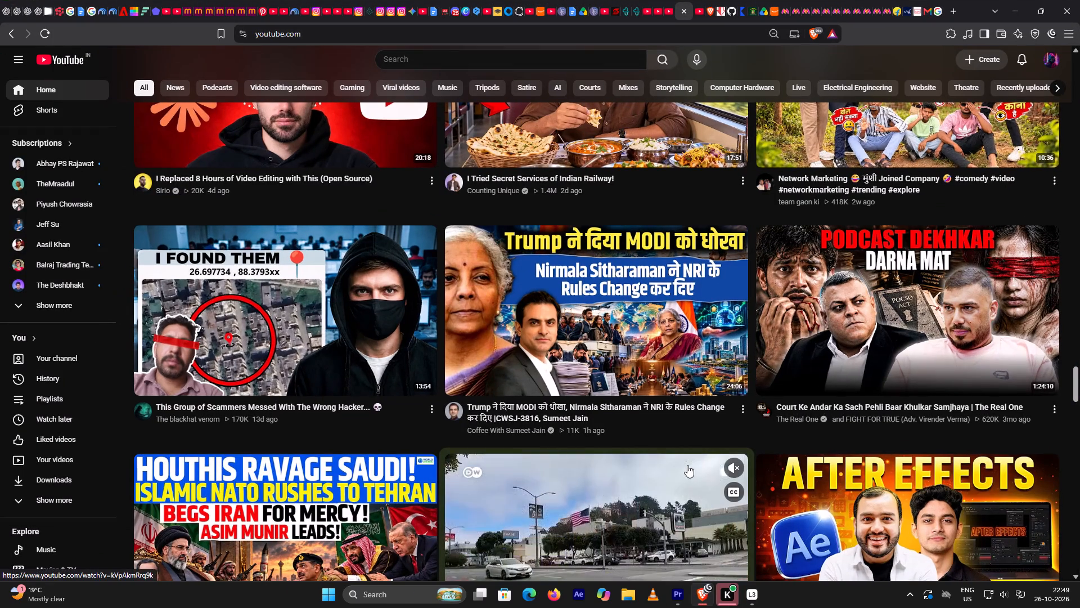
scroll(687, 465, "down", 2)
left_click(734, 355)
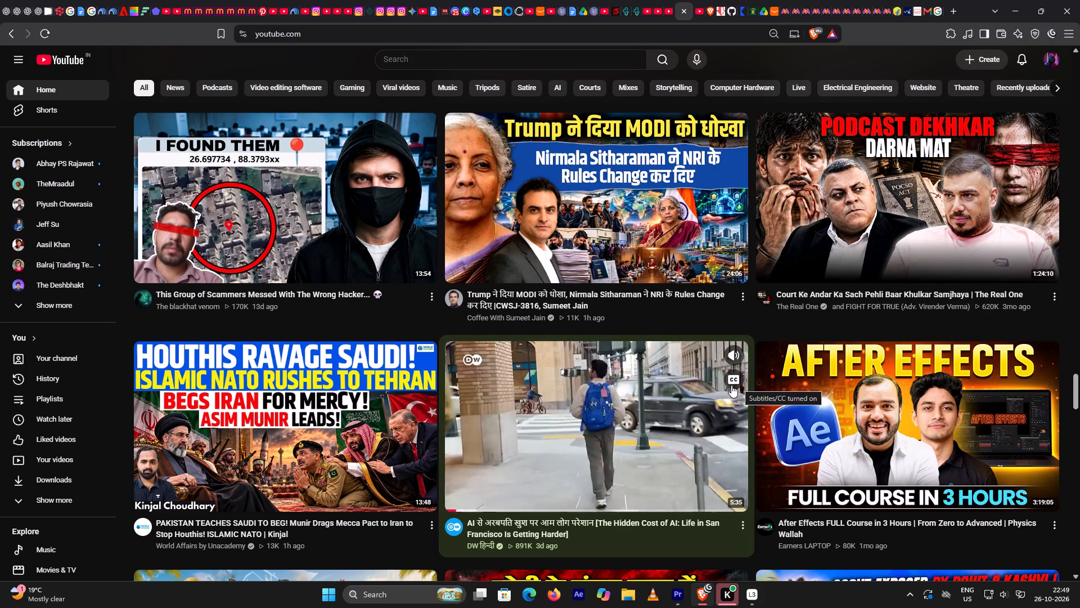
scroll(498, 402, "down", 1)
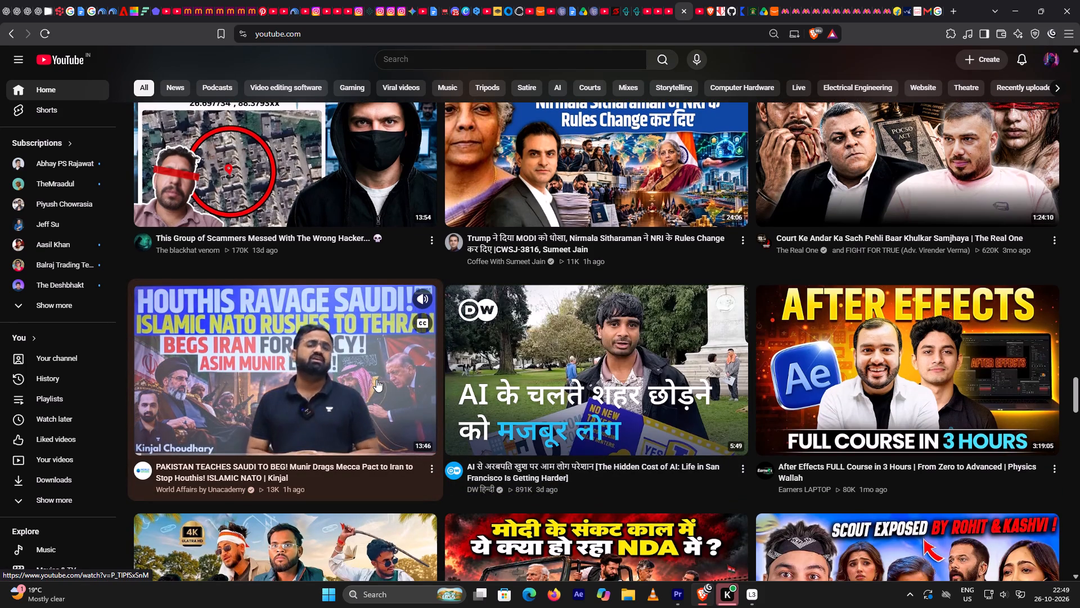
Find the "School Life | Dosti, Masti aur Pagalpanti" video further down the feed and open it.
scroll(376, 378, "down", 3)
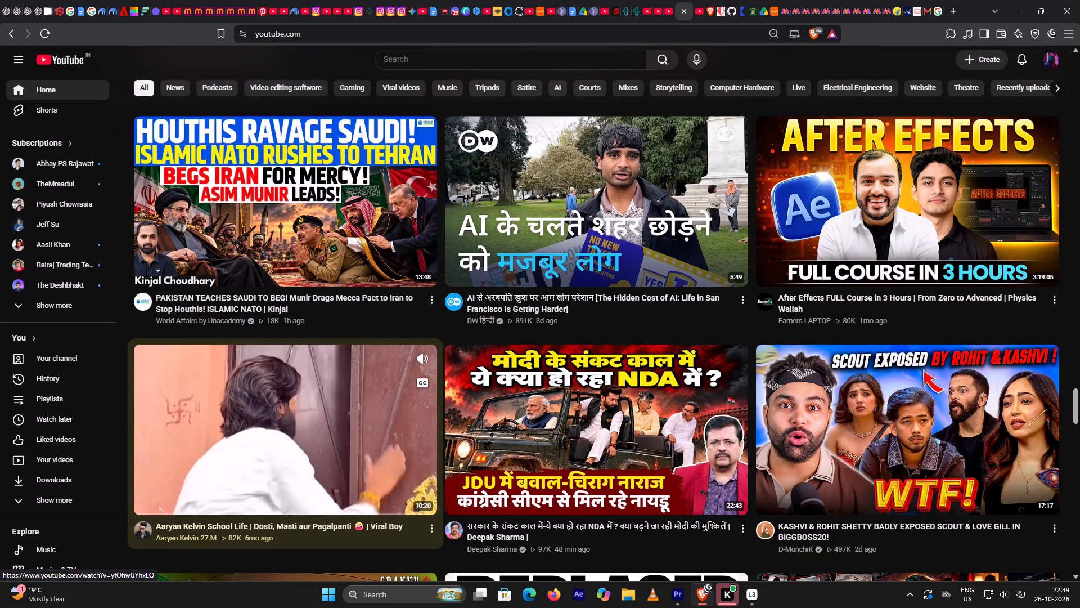
left_click(317, 394)
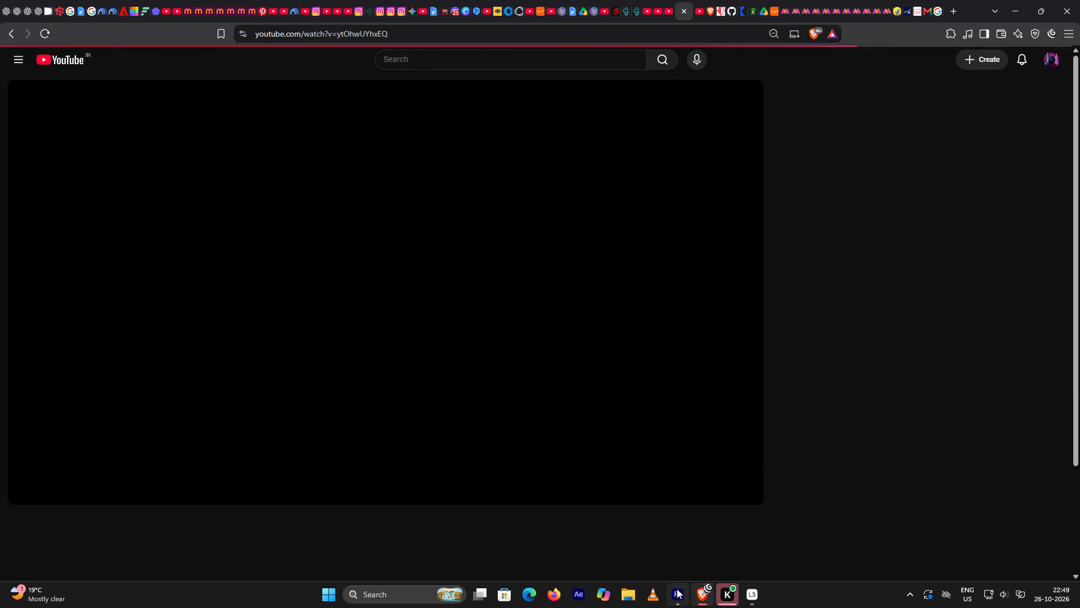
Check the Shorts videos_5 project in Premiere Pro, return to Brave and pause the School Life video.
left_click(673, 589)
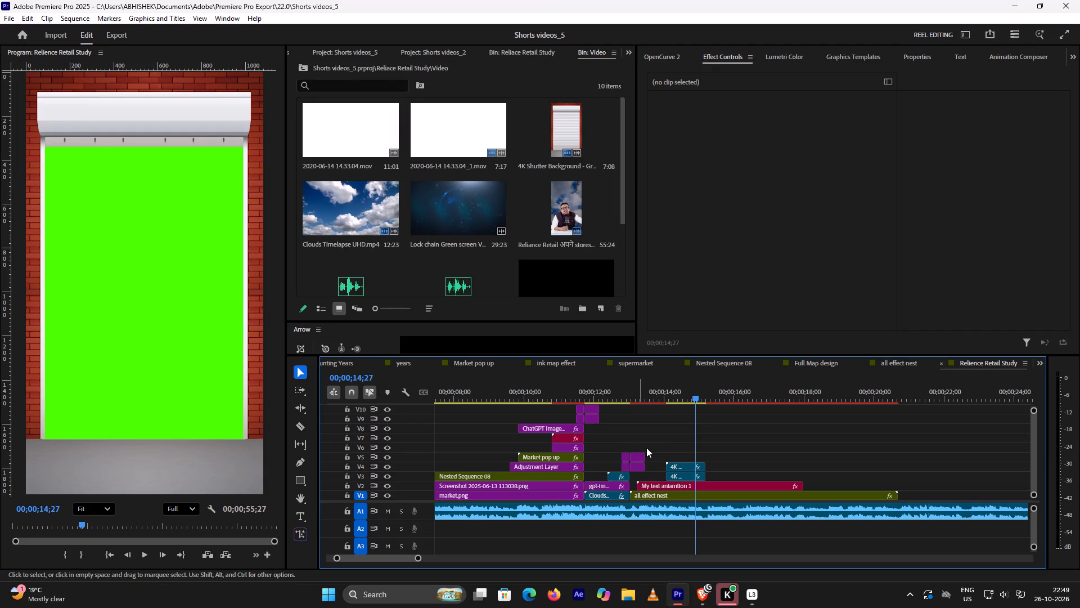
left_click(709, 593)
left_click(580, 207)
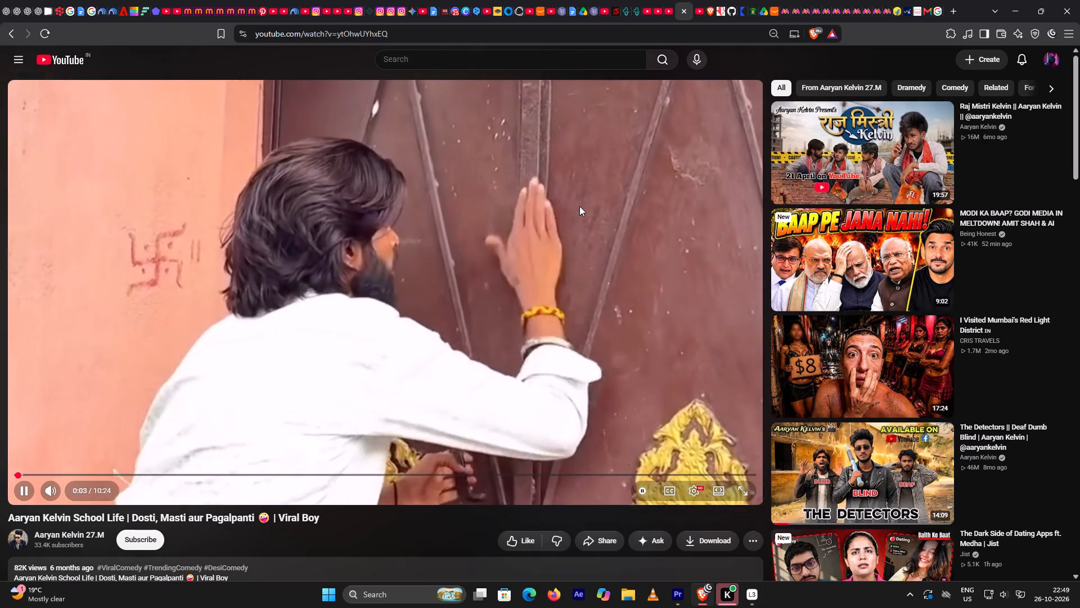
Switch to Videotrix's "Live Reel Editing for My Client" tutorial, resume it for a few seconds and pause it.
left_click(649, 17)
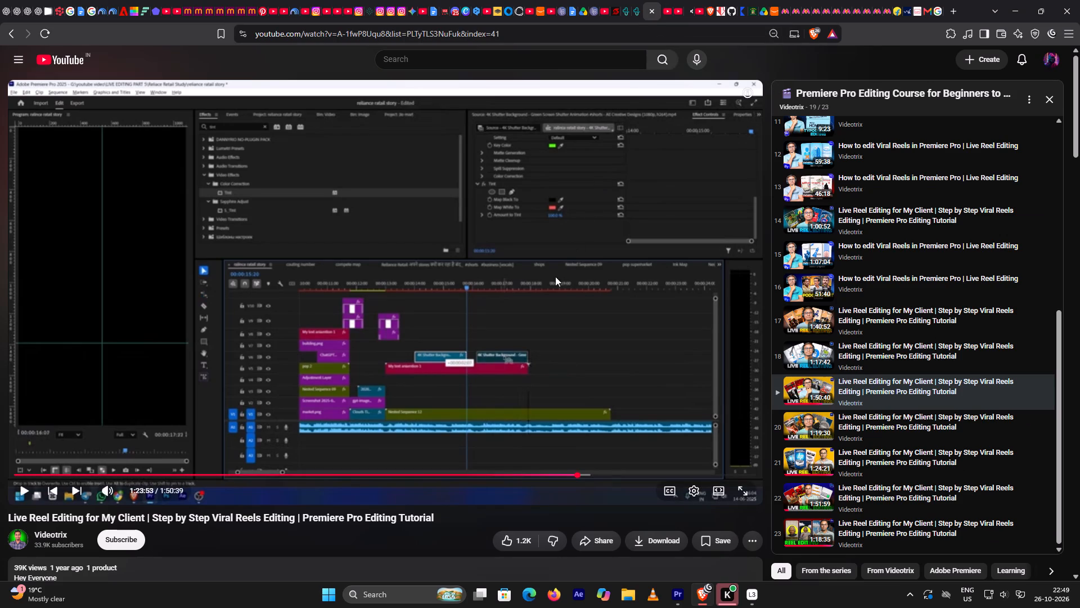
key("space")
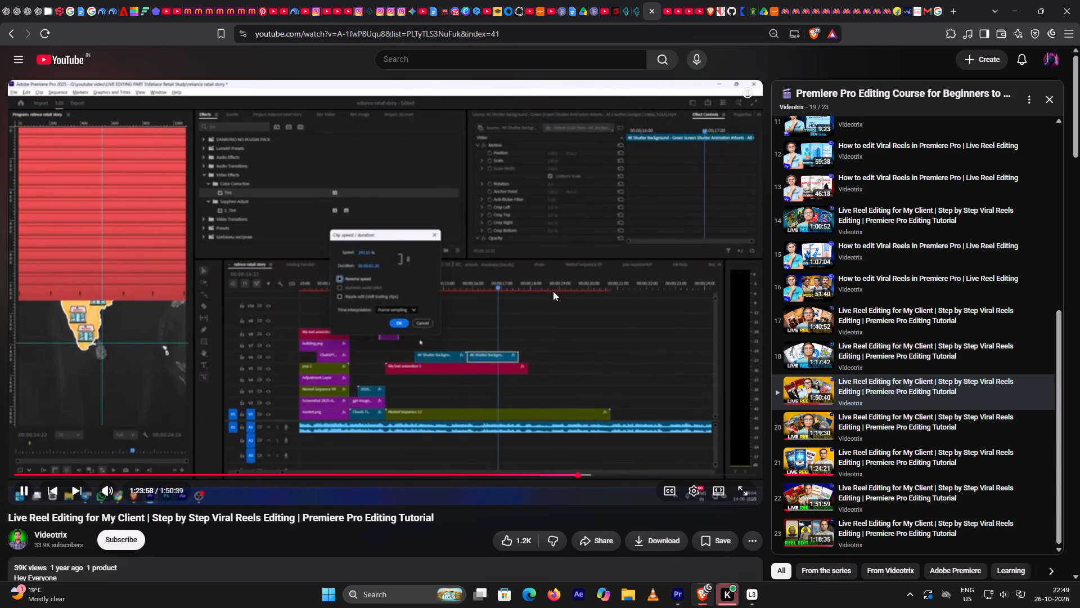
key("space")
Switch to Shorts videos_5 in Premiere Pro and briefly play the sequence over the green-screen shutter clips around the 14-second mark.
left_click(680, 598)
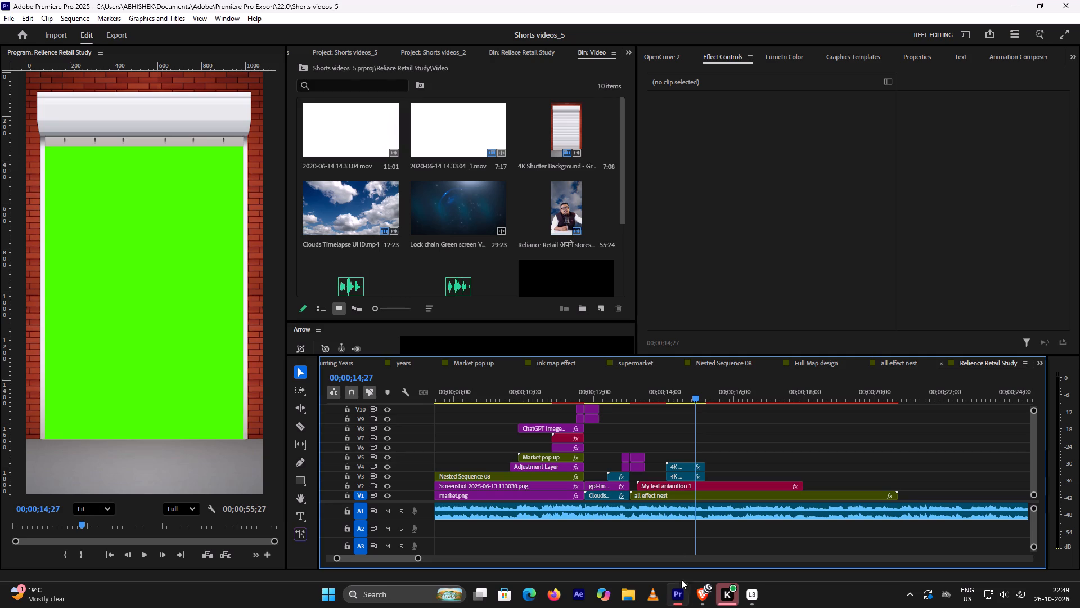
left_click(665, 391)
key("space")
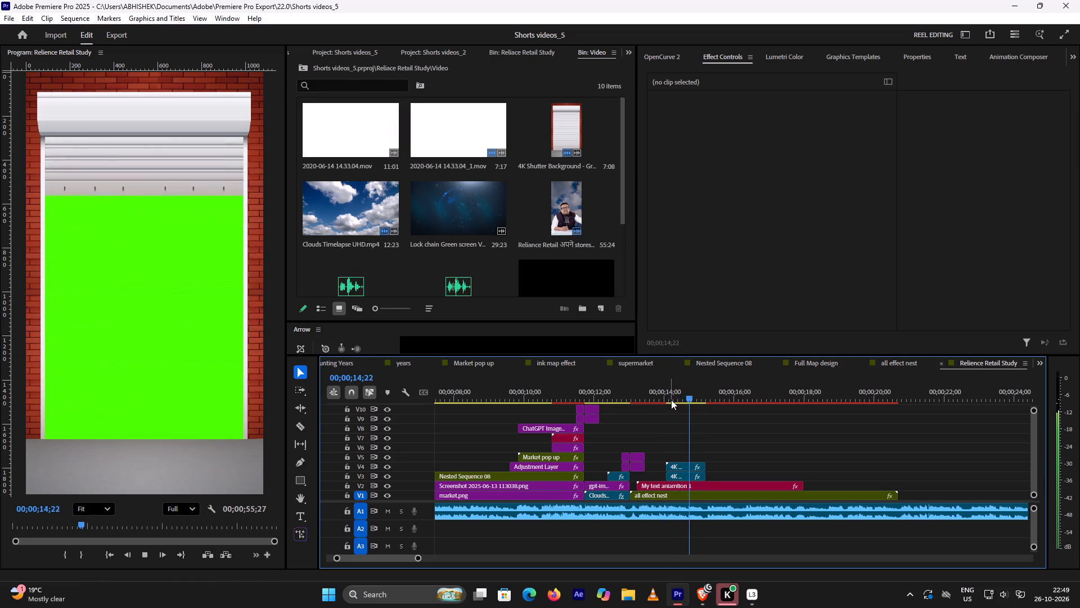
key("space")
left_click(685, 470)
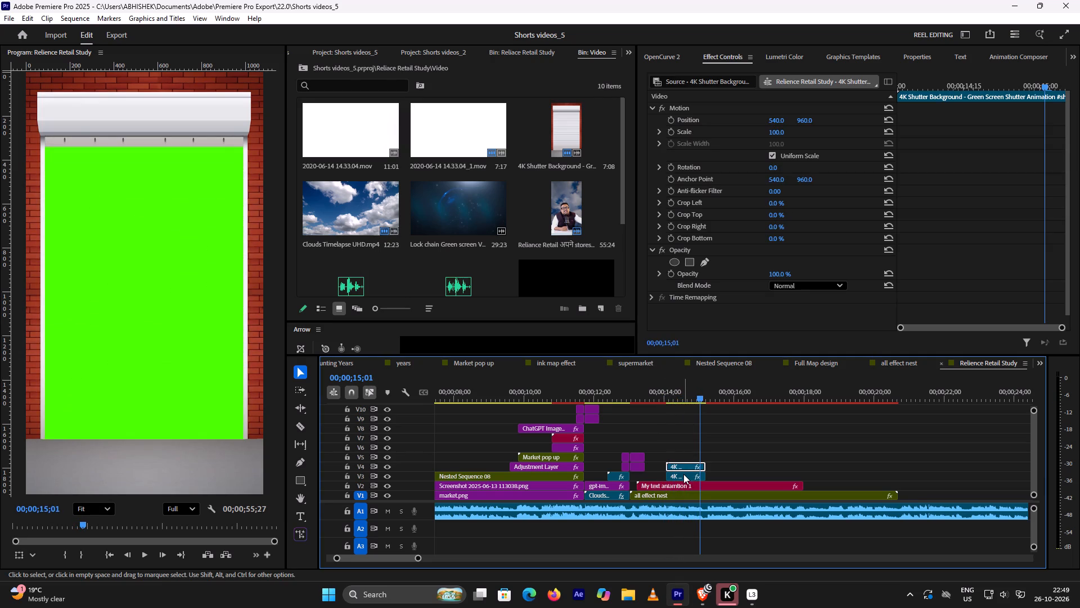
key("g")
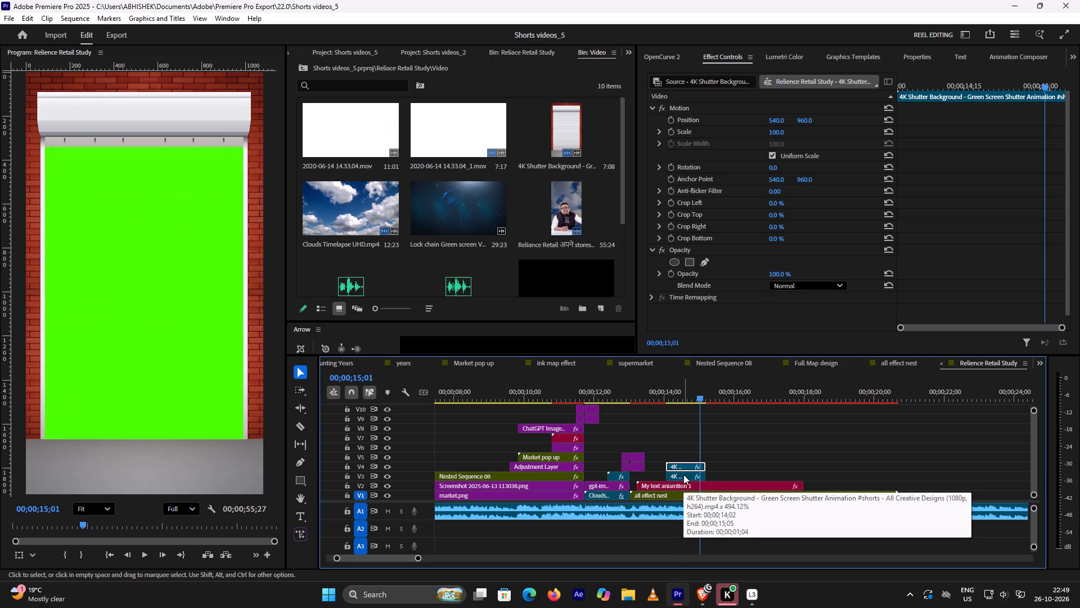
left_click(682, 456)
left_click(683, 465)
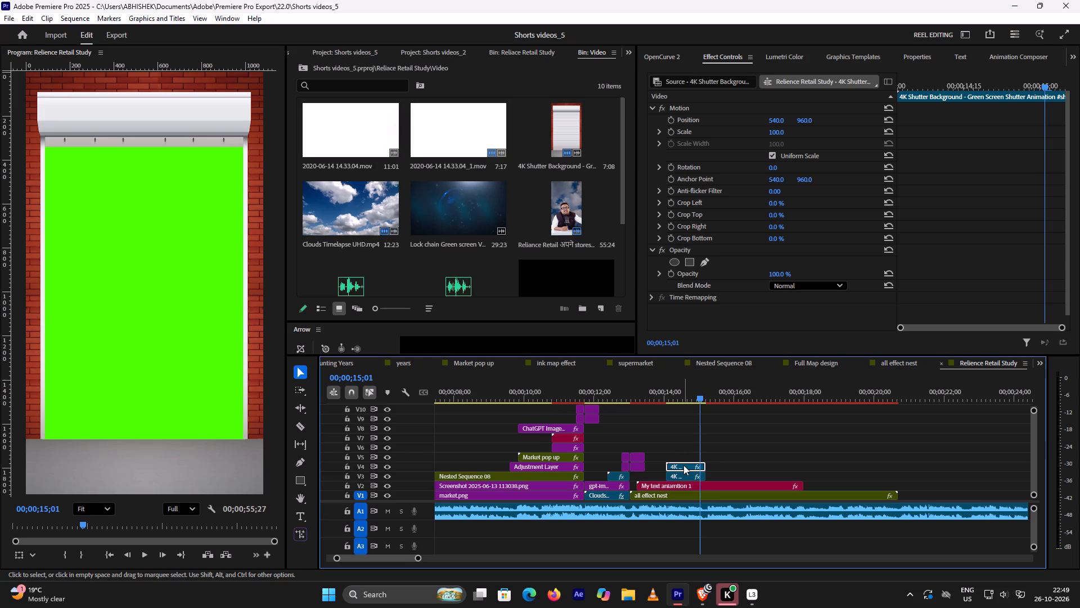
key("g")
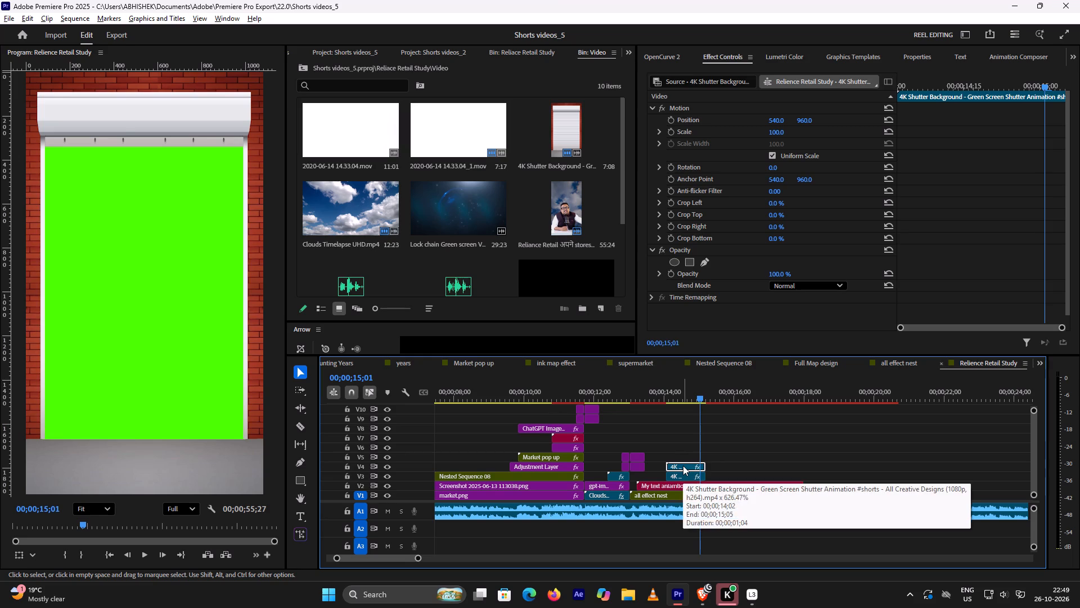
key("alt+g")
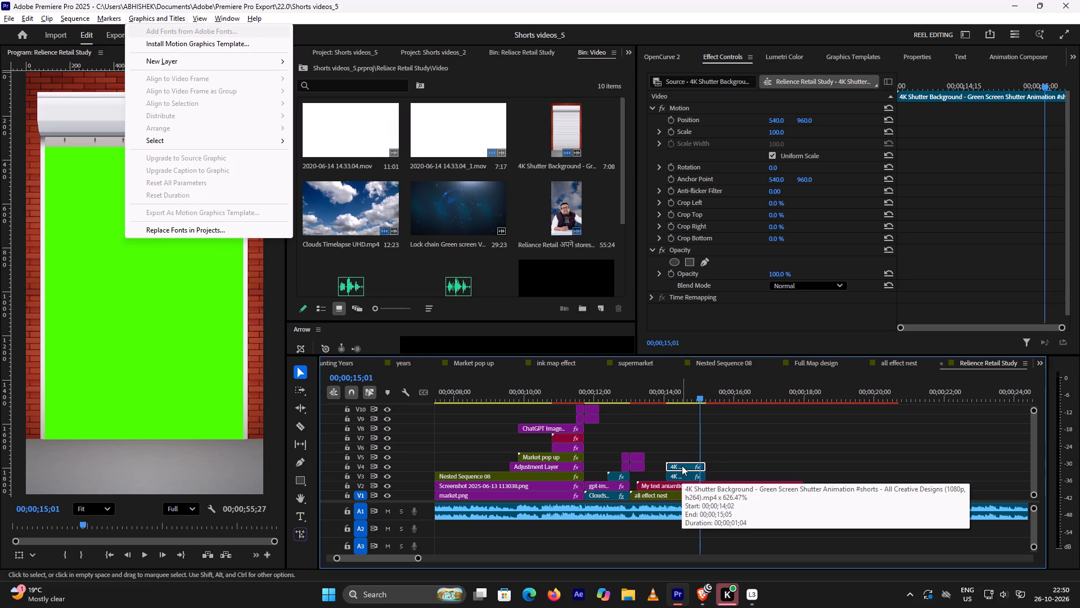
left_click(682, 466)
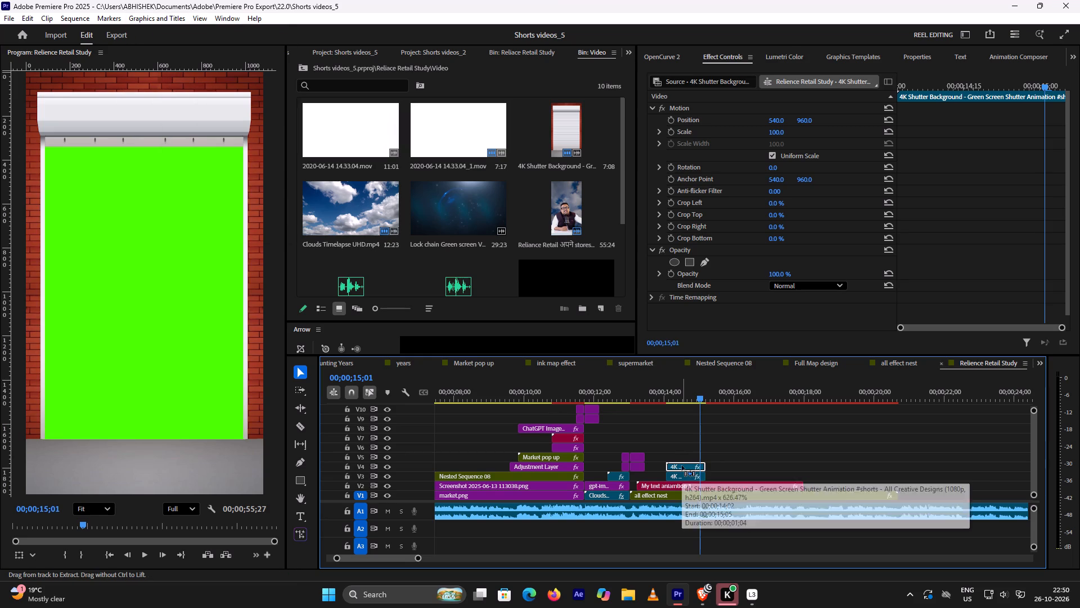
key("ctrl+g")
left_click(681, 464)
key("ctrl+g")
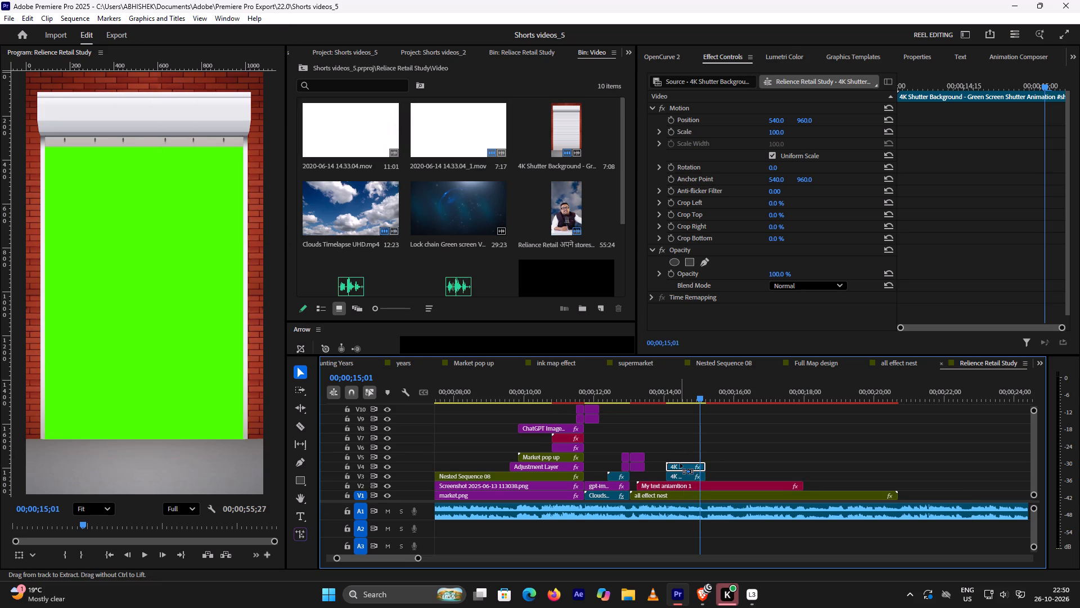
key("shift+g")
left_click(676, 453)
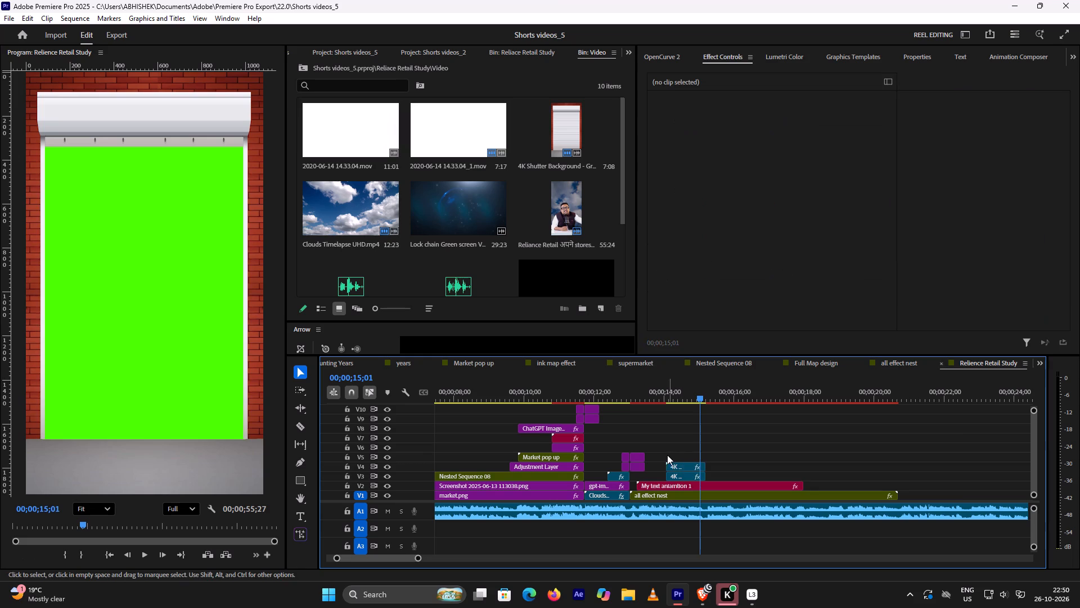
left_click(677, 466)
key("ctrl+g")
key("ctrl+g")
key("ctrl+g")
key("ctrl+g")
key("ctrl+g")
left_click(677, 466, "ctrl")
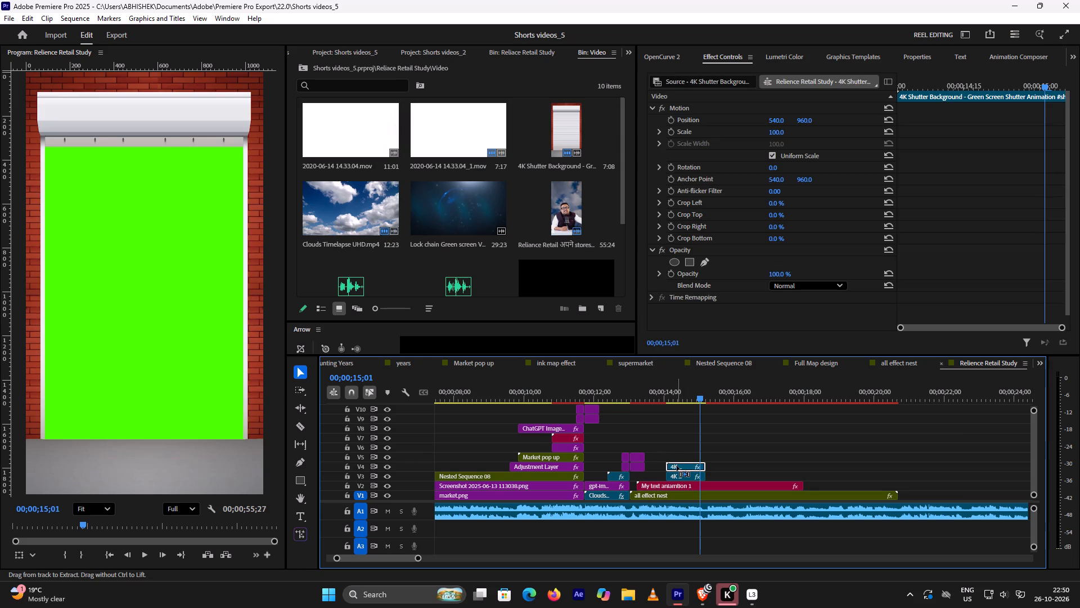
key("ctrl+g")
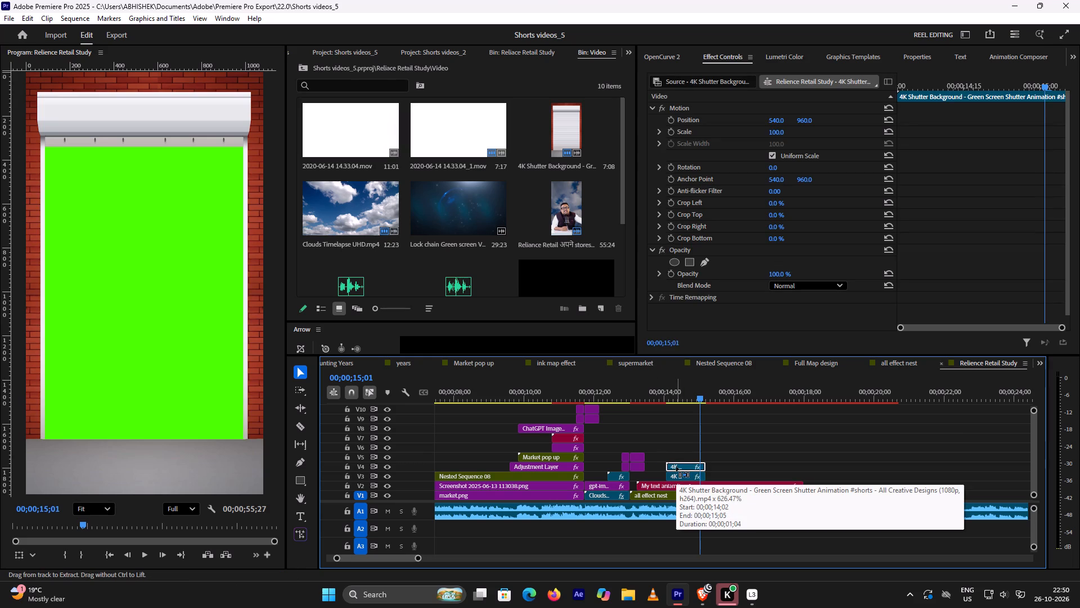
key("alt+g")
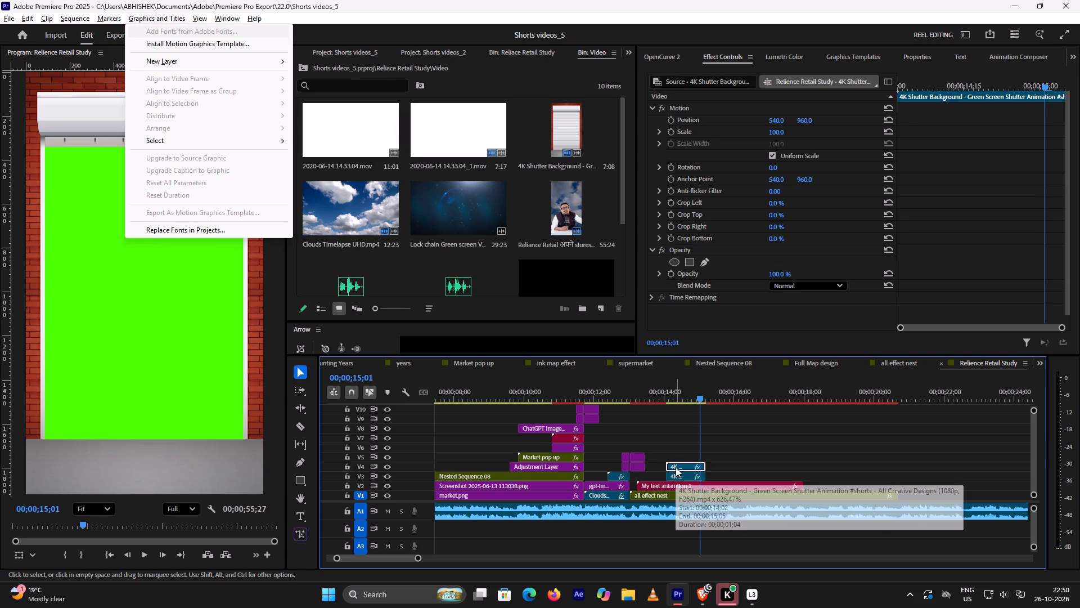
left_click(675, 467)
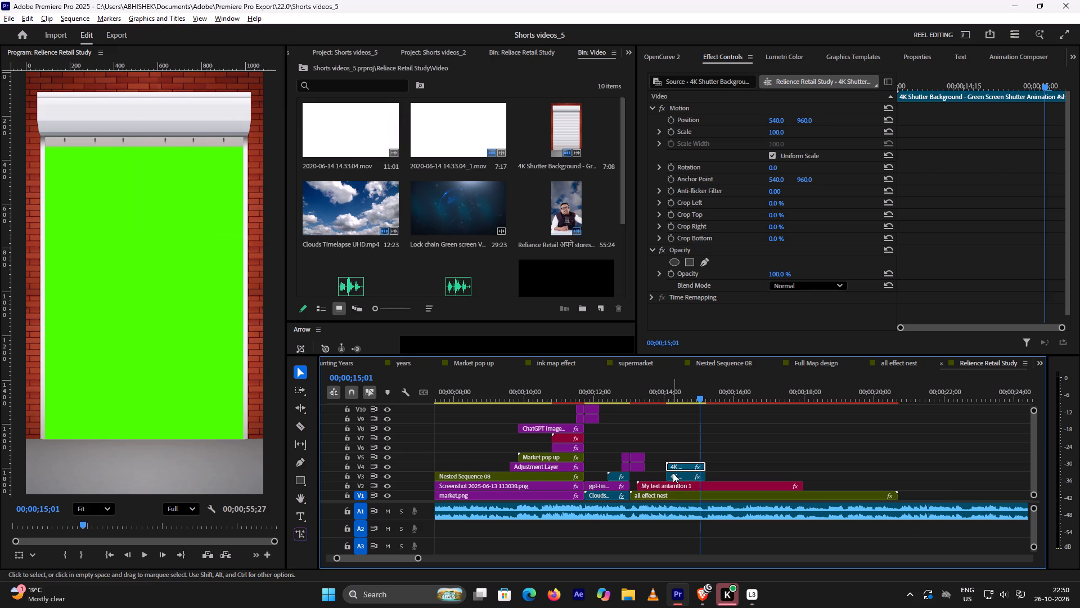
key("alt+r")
Open the speed and duration settings of the 4K Shutter Background clip on V4 and accept them without edits.
left_click(682, 463)
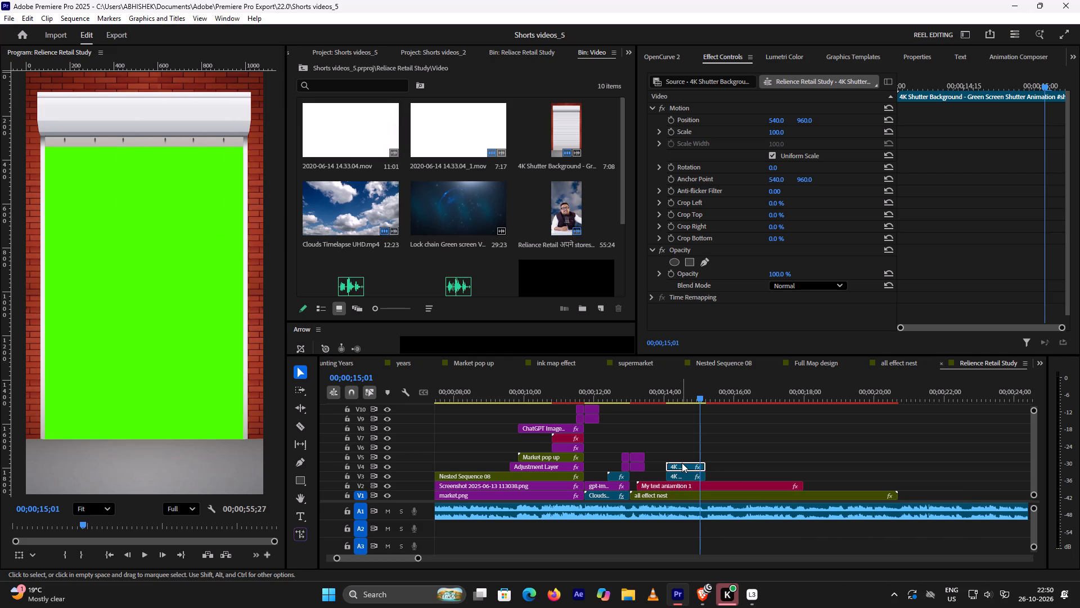
key("ctrl+r")
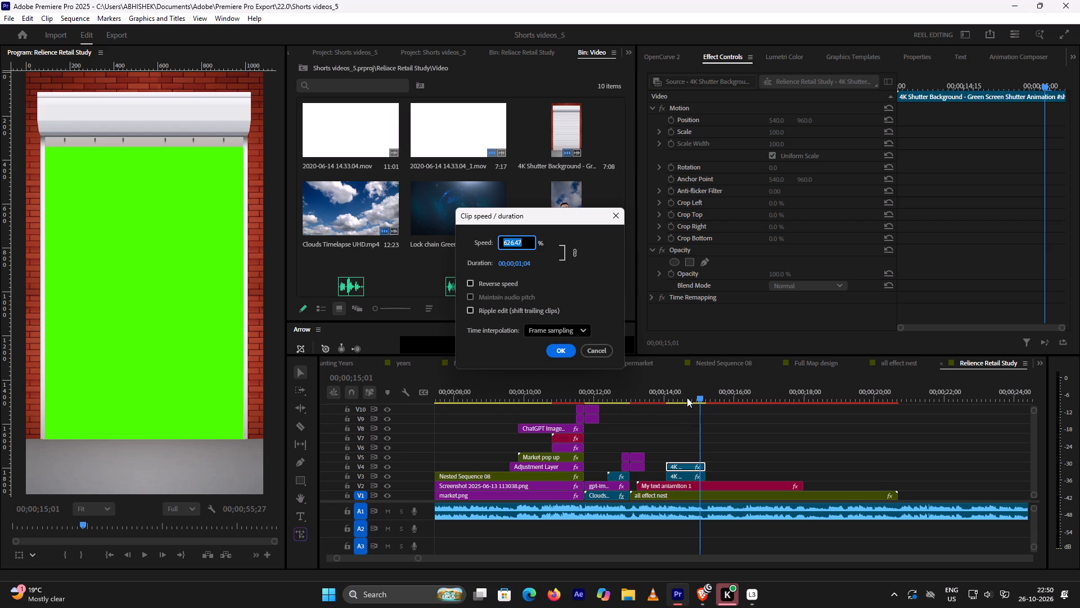
double_click(561, 355)
At the shutter clips' start, 00;00;14;02, copy the Motion settings, with scale 125, from the V3 shutter clip onto the V4 one.
left_click_drag(700, 393, 673, 397)
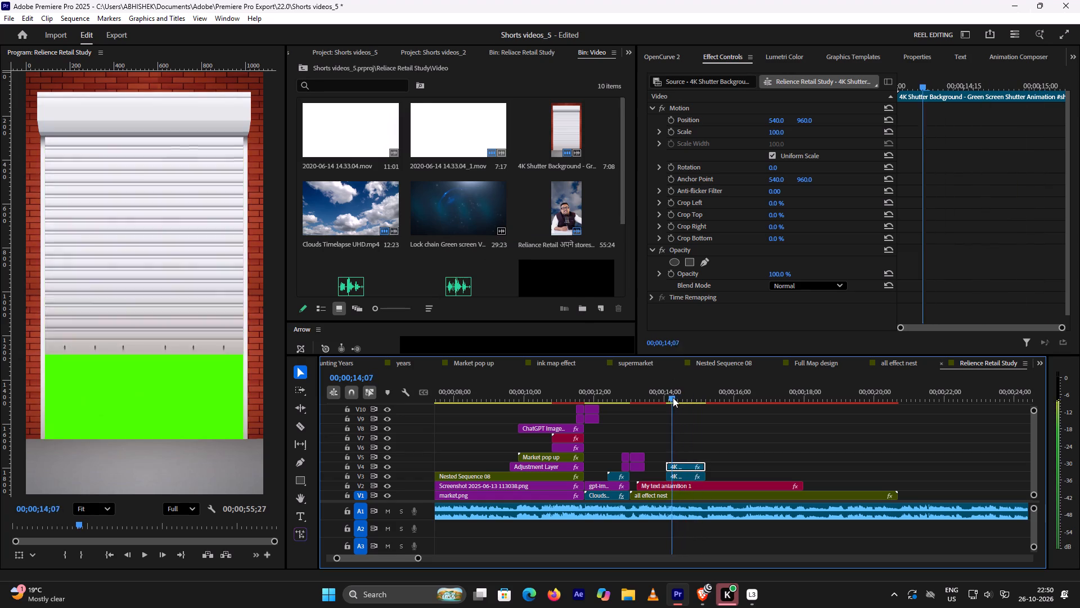
left_click_drag(673, 397, 668, 400)
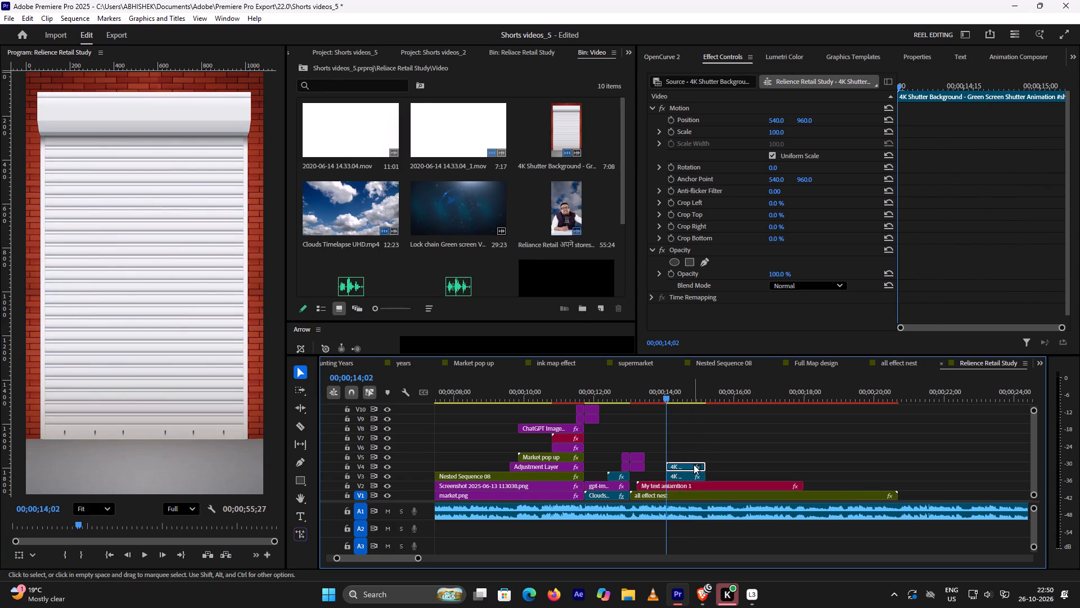
left_click(695, 474)
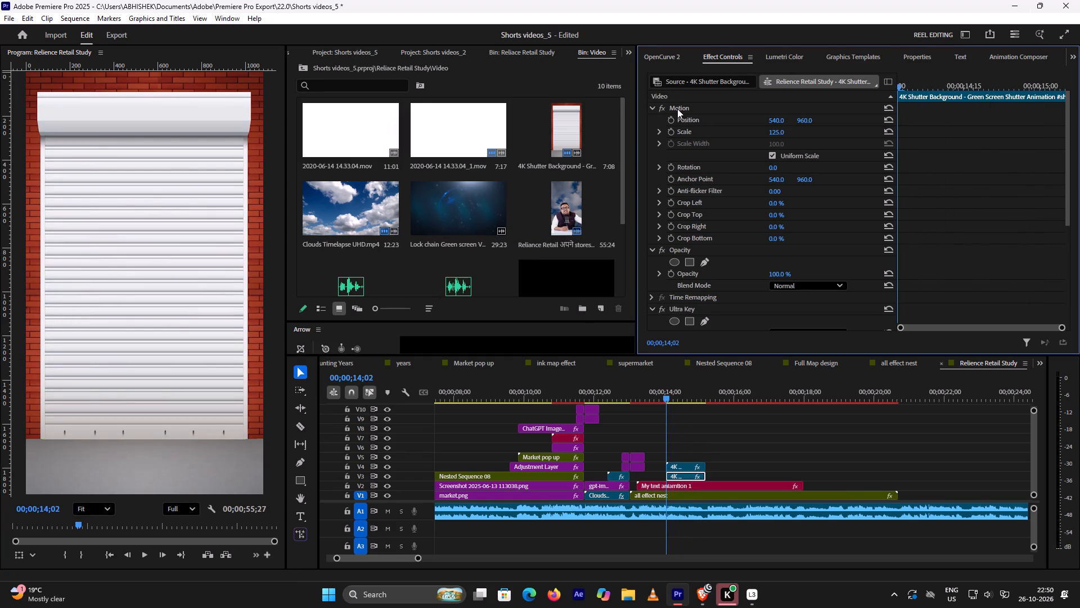
left_click(677, 108)
key("ctrl+c")
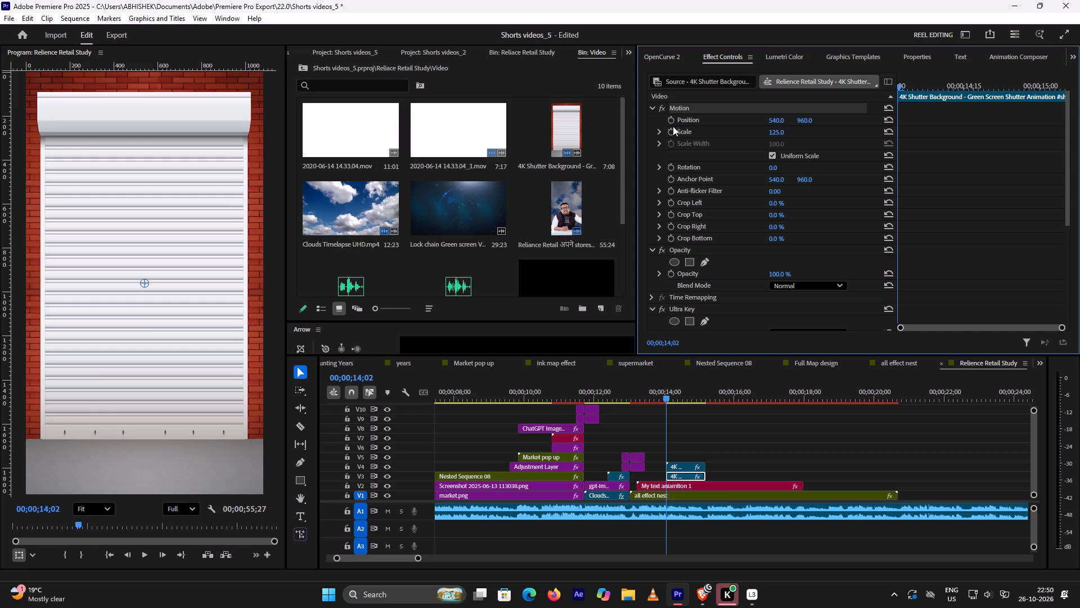
left_click(691, 467)
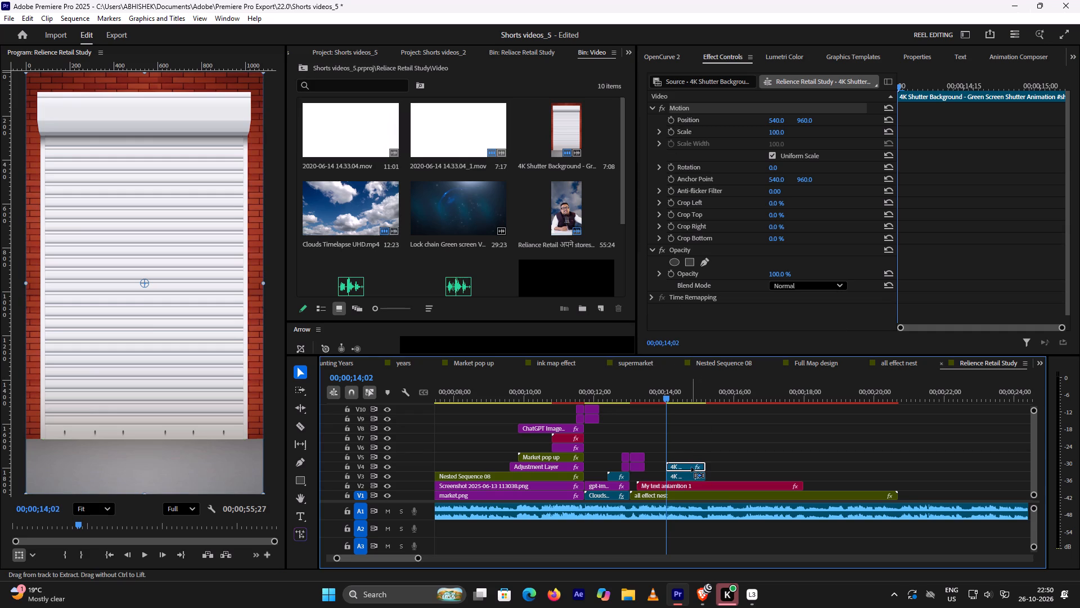
key("ctrl+v")
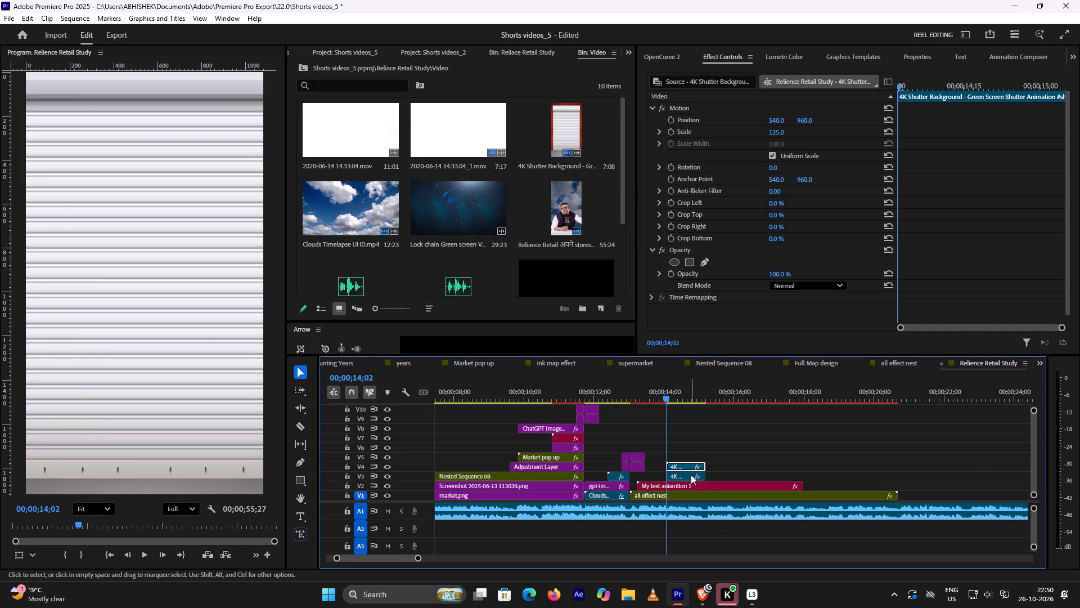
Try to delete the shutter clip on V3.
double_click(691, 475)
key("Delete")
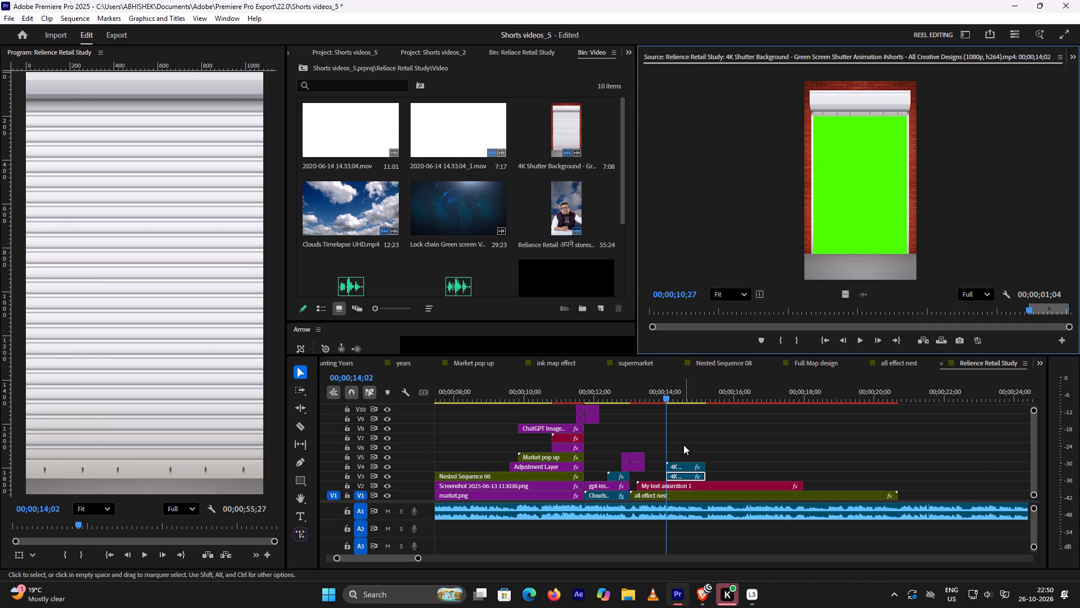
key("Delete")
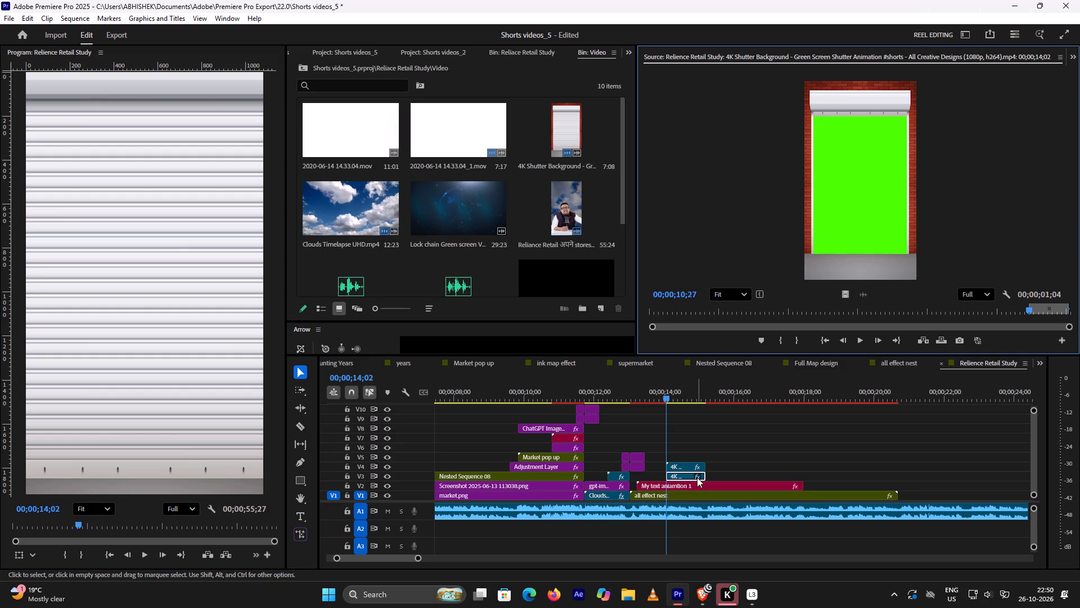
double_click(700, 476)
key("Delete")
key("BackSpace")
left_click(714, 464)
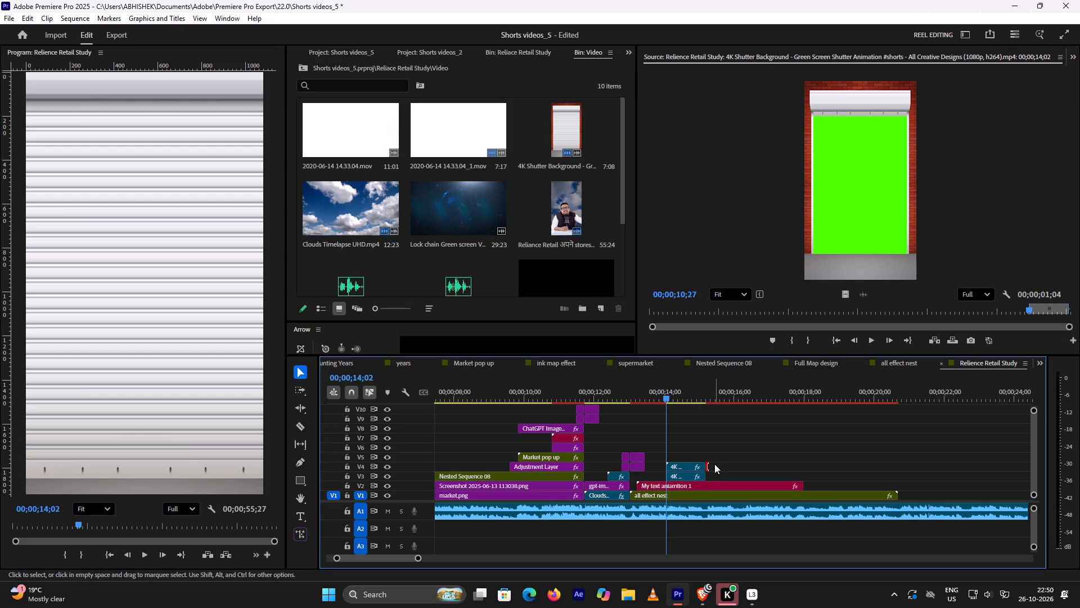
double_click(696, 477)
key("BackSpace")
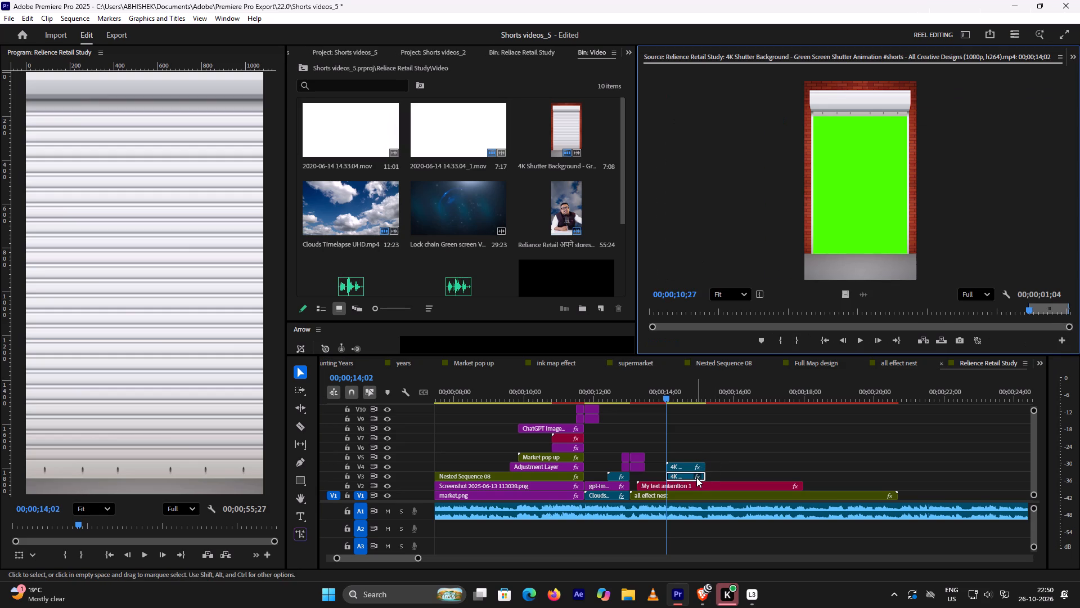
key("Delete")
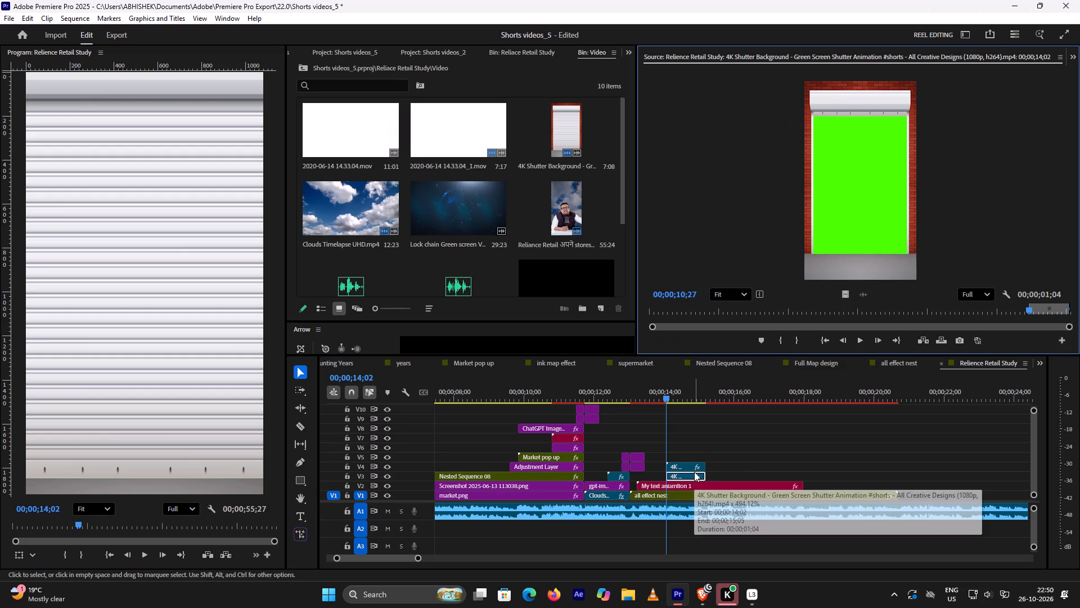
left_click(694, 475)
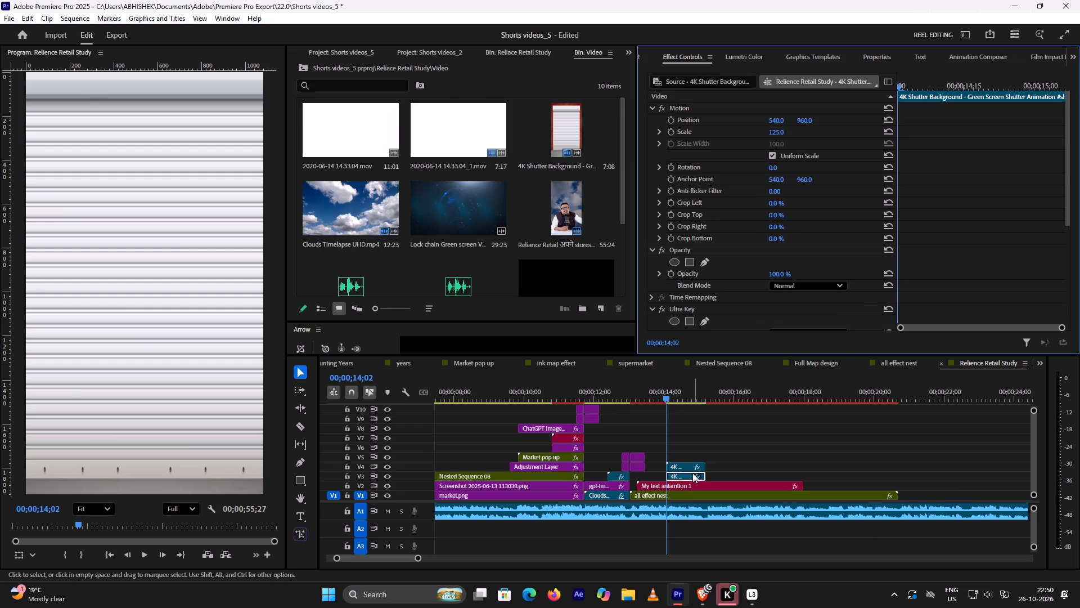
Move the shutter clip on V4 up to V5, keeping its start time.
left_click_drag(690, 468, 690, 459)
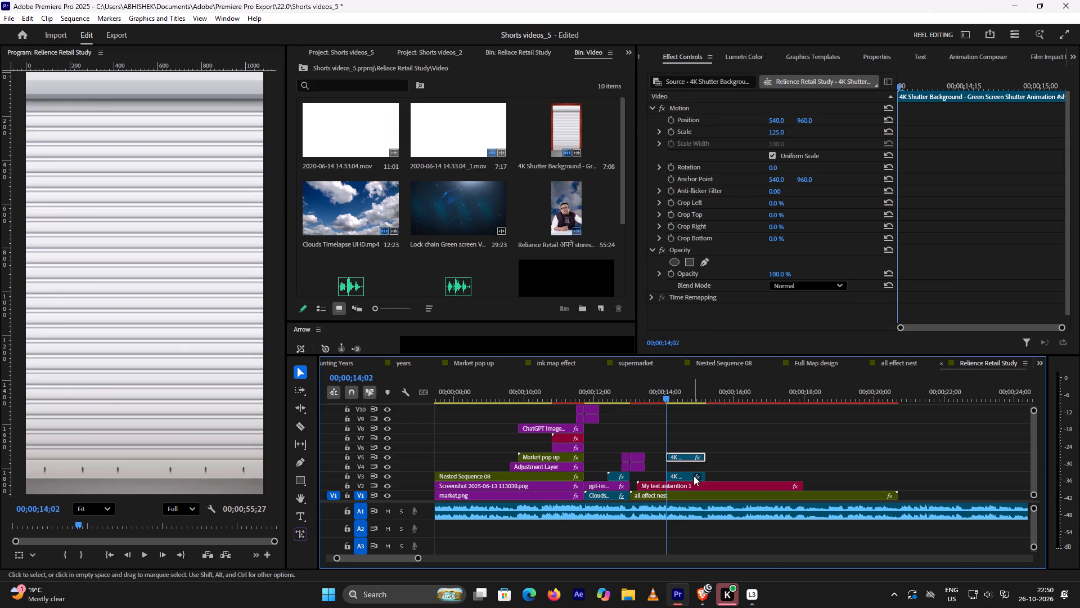
Delete the old shutter clip from V3, leaving only the copy on V5.
double_click(694, 476)
key("Delete")
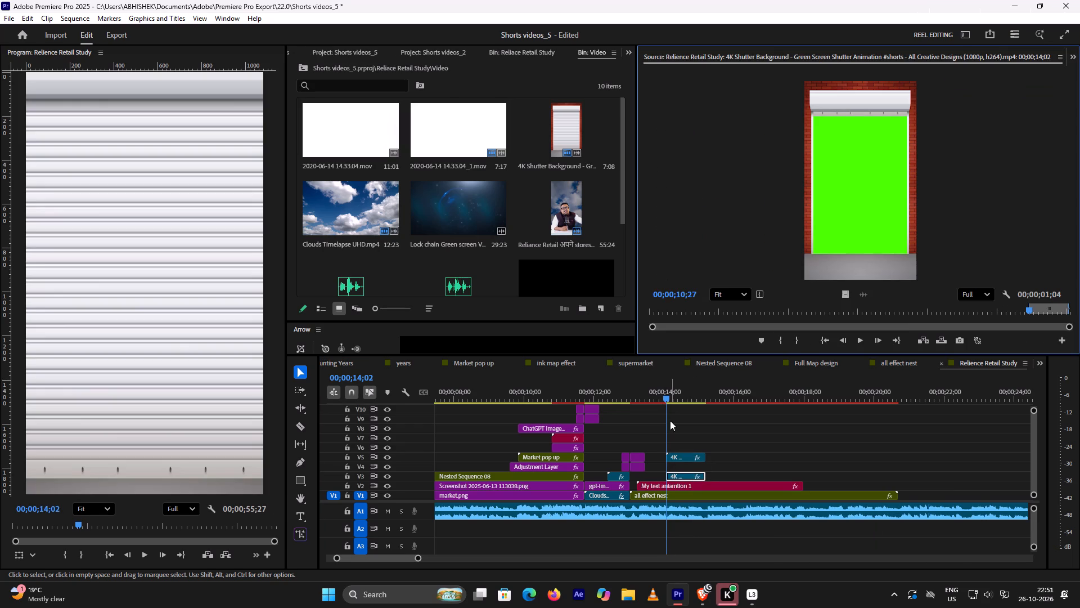
left_click(645, 395)
left_click(694, 477)
key("Delete")
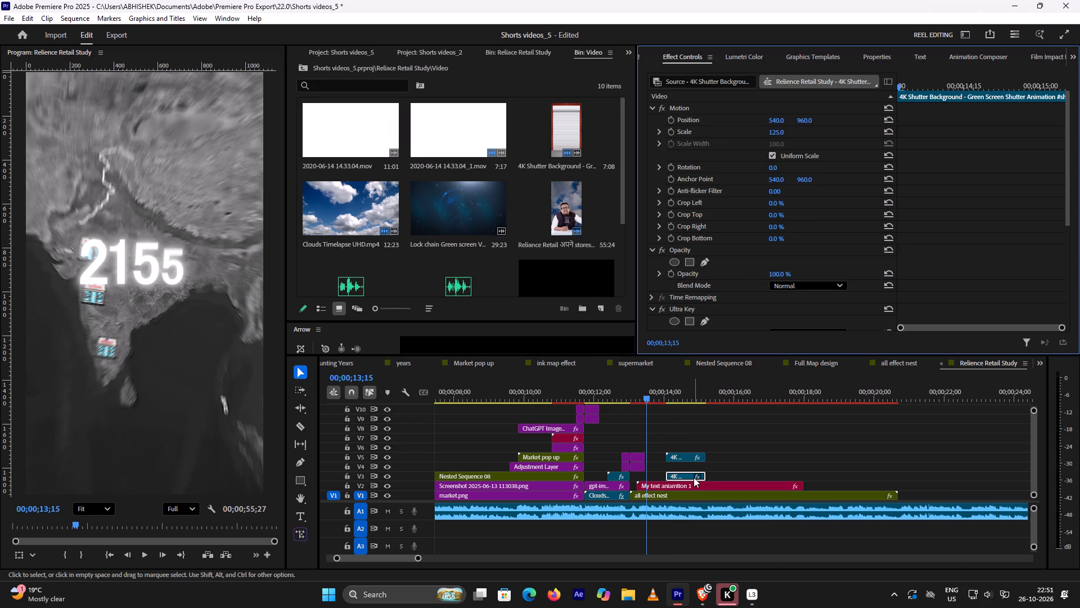
left_click(728, 464)
left_click_drag(724, 464, 692, 471)
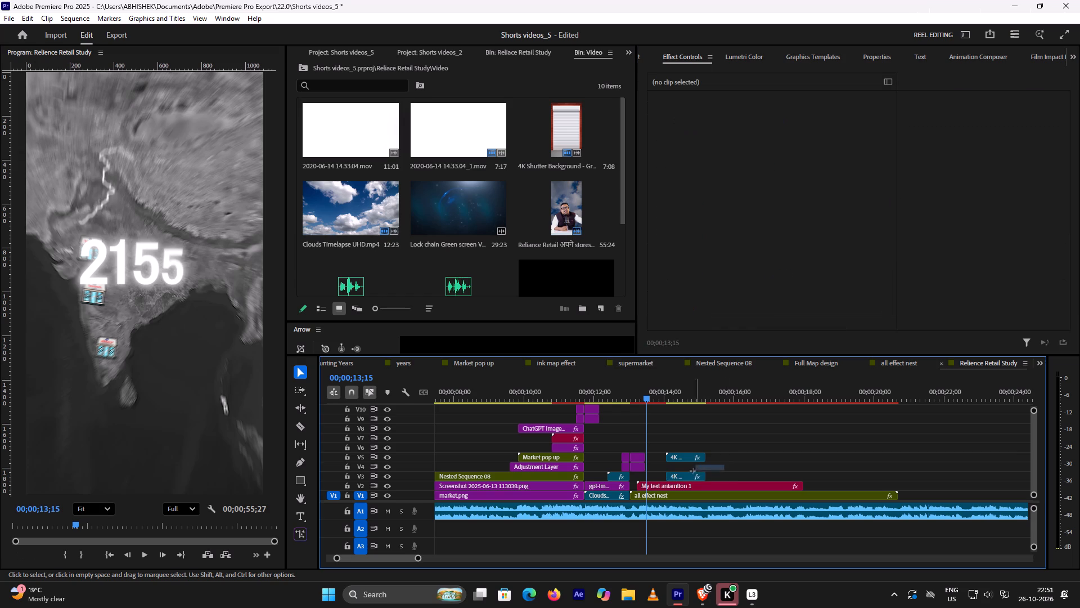
left_click_drag(692, 471, 687, 473)
left_click(687, 473)
key("Delete")
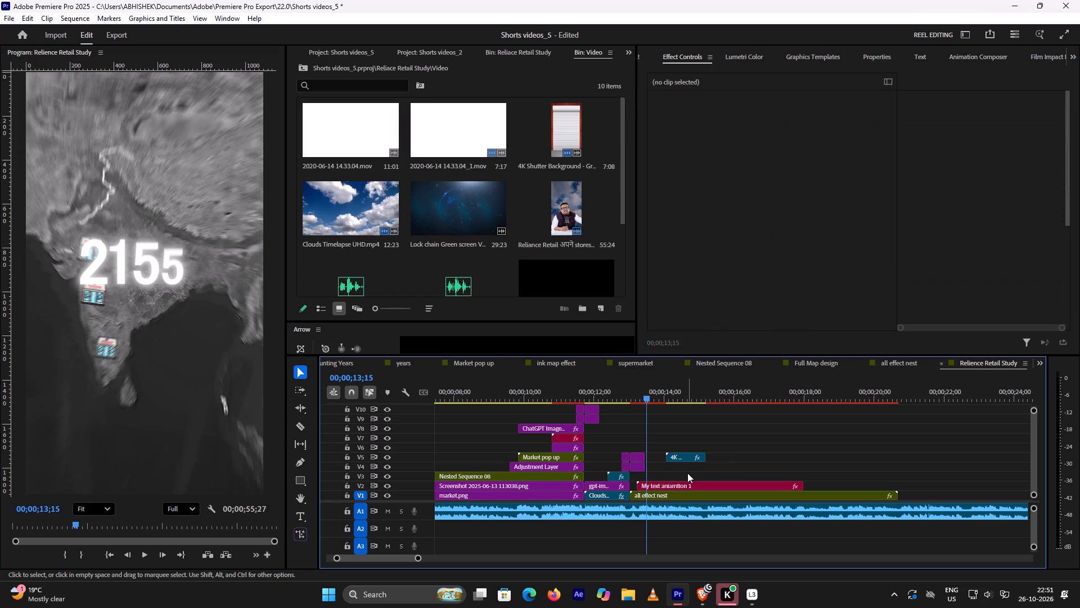
Move the shutter clip from V5 down to V3, keeping its start at 00;00;14;02, and play it back.
left_click_drag(682, 459, 682, 468)
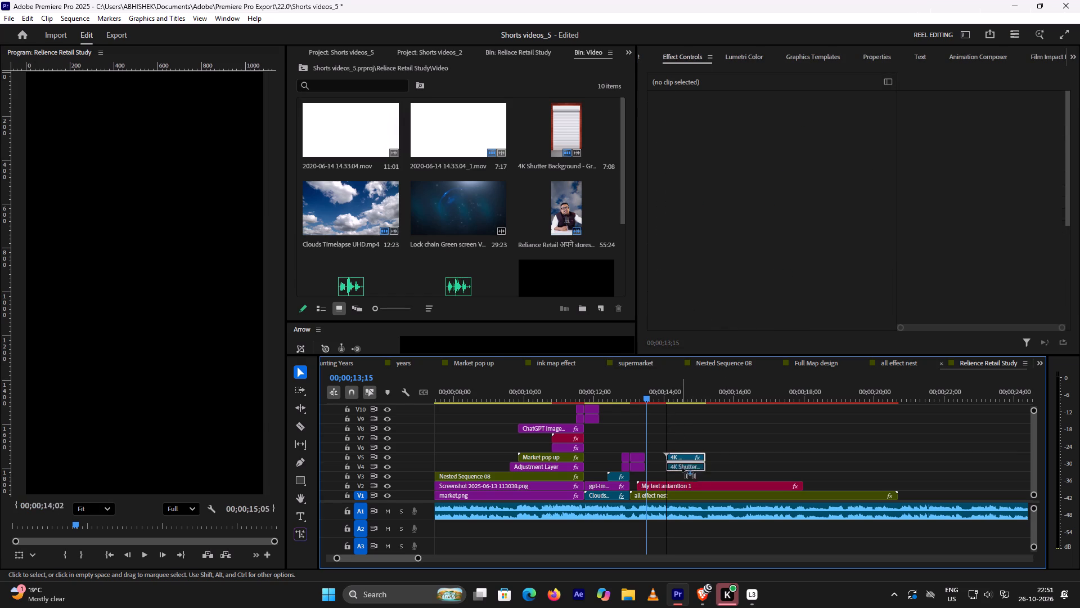
left_click_drag(682, 468, 683, 475)
key("space")
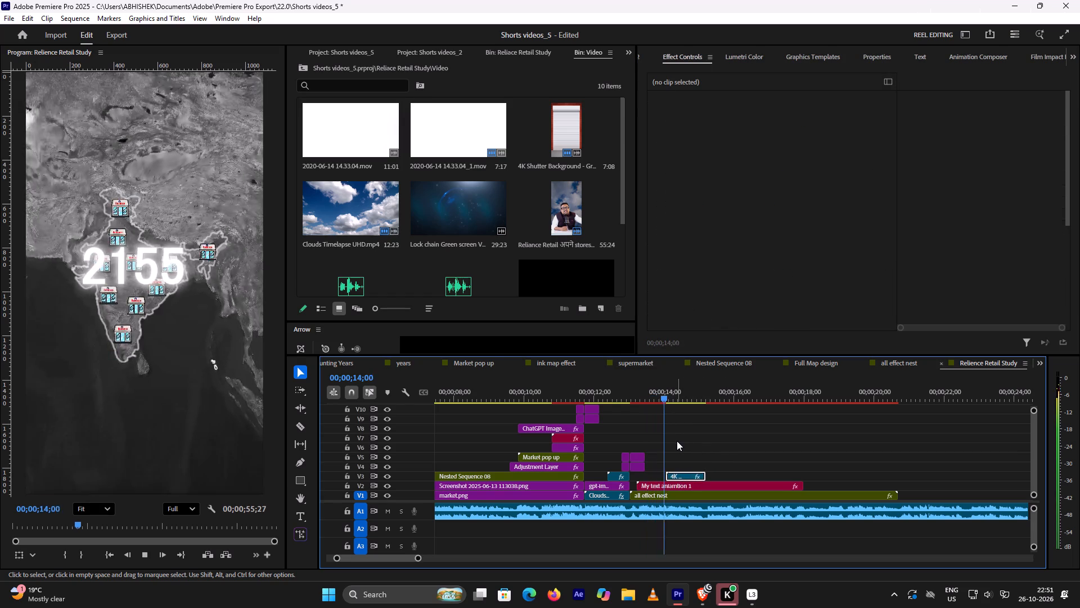
key("space")
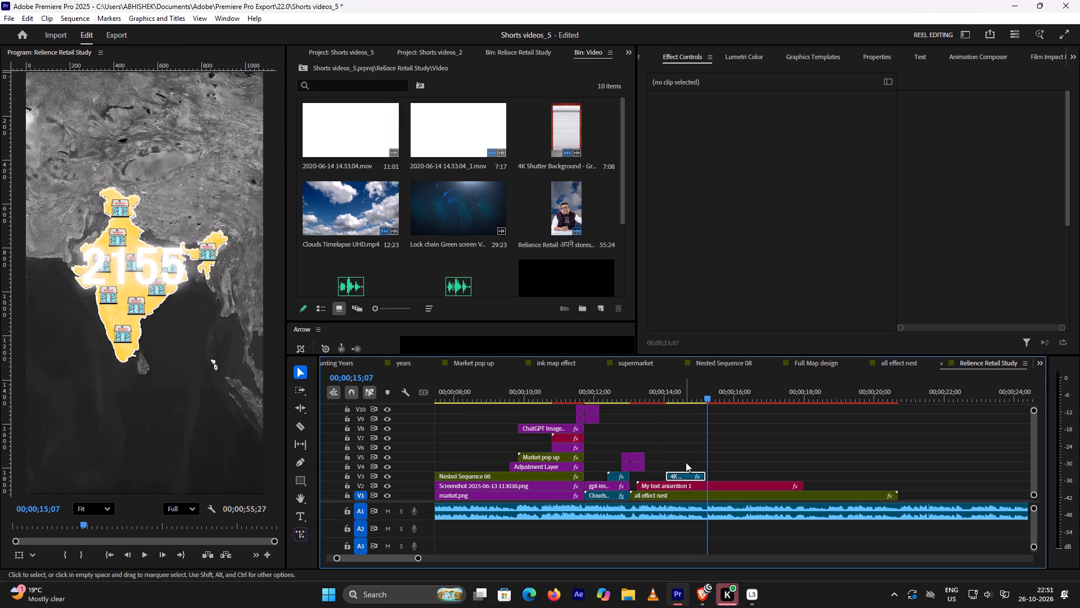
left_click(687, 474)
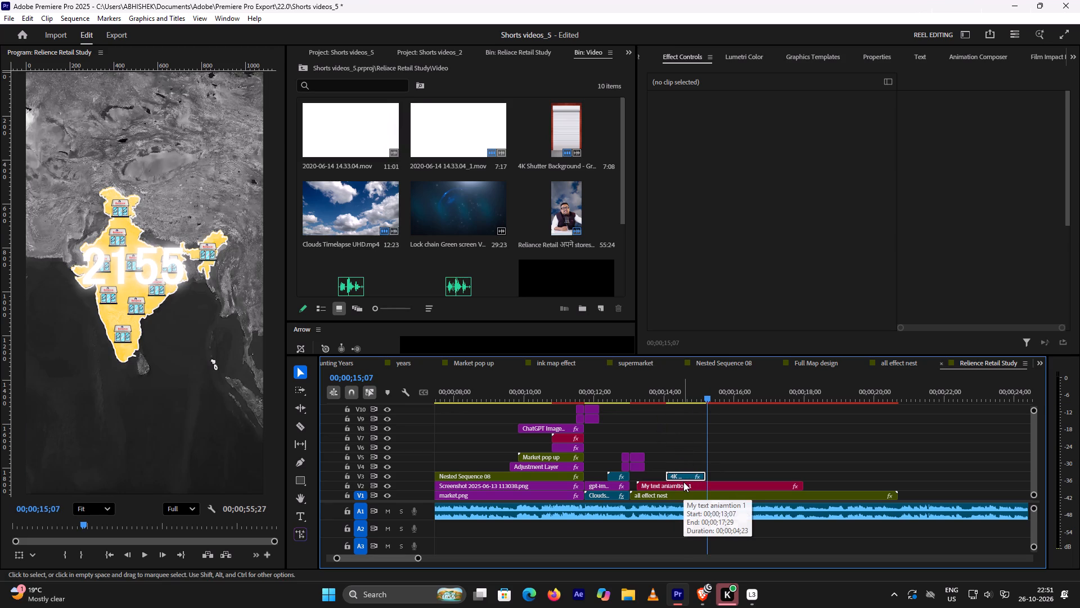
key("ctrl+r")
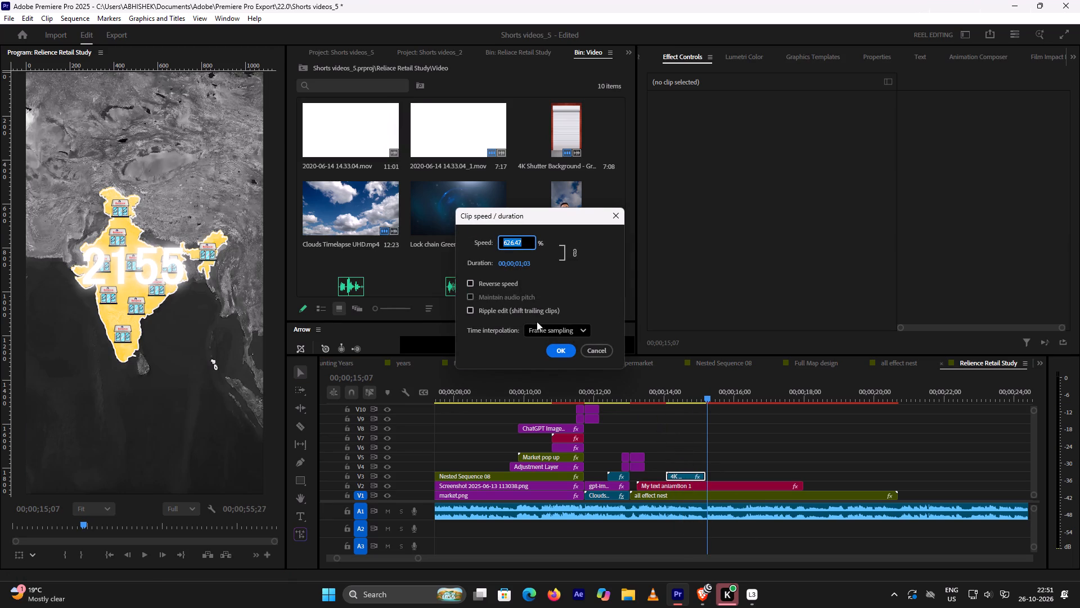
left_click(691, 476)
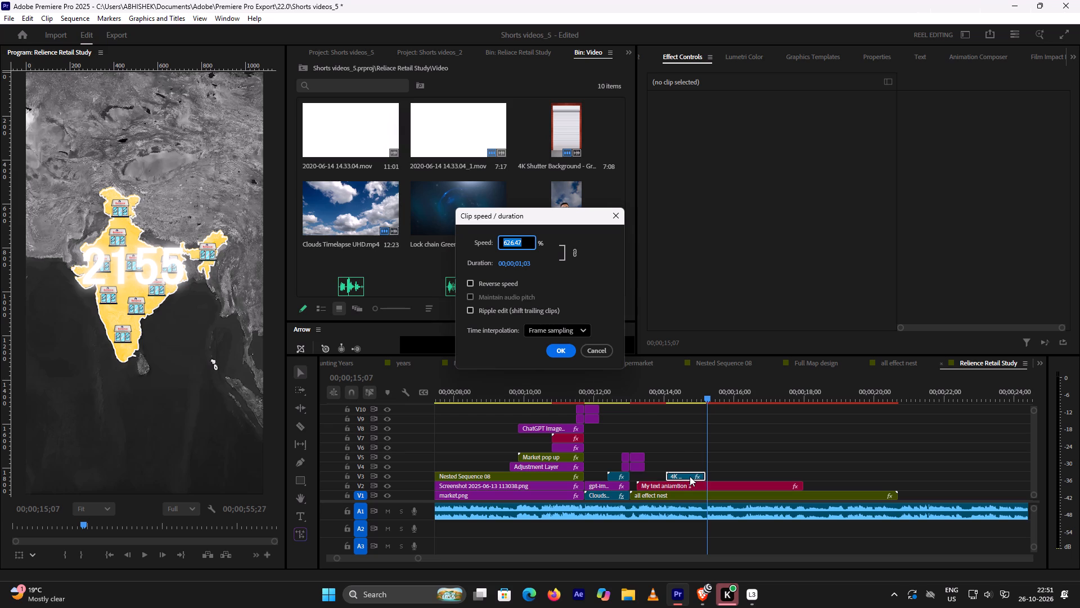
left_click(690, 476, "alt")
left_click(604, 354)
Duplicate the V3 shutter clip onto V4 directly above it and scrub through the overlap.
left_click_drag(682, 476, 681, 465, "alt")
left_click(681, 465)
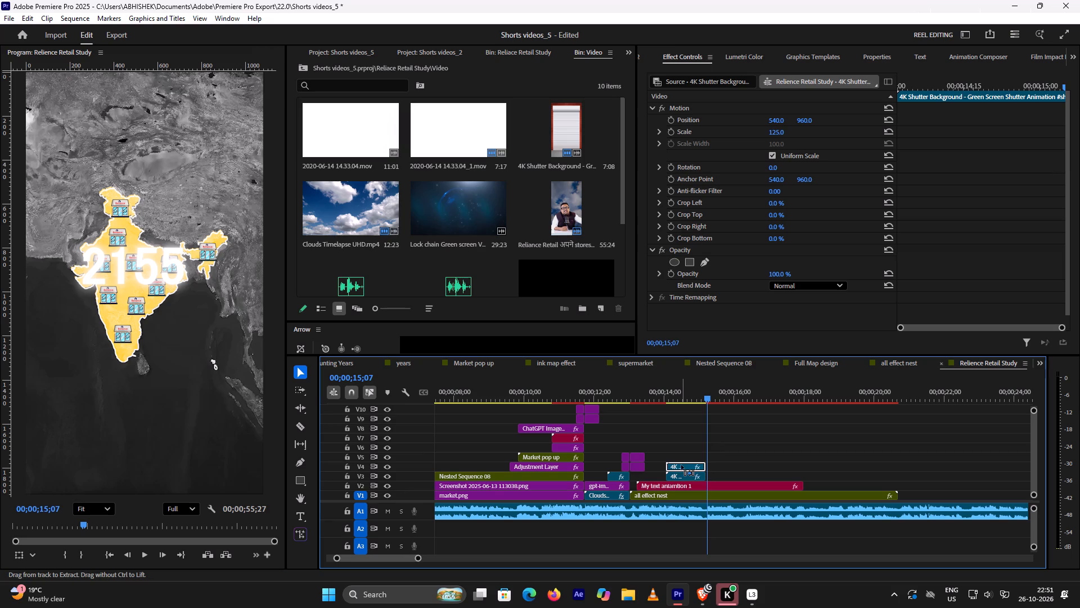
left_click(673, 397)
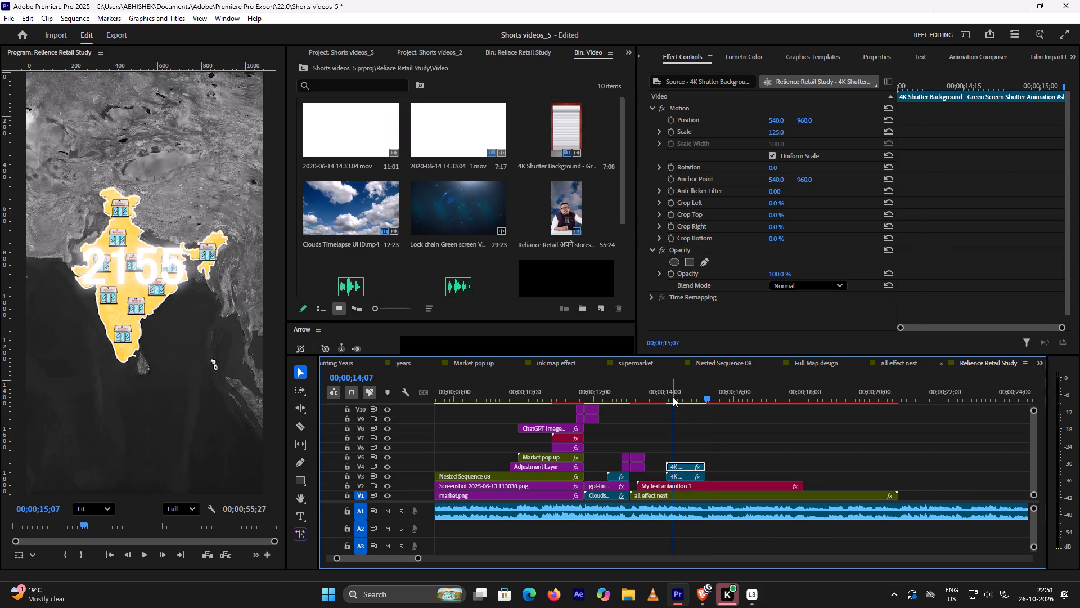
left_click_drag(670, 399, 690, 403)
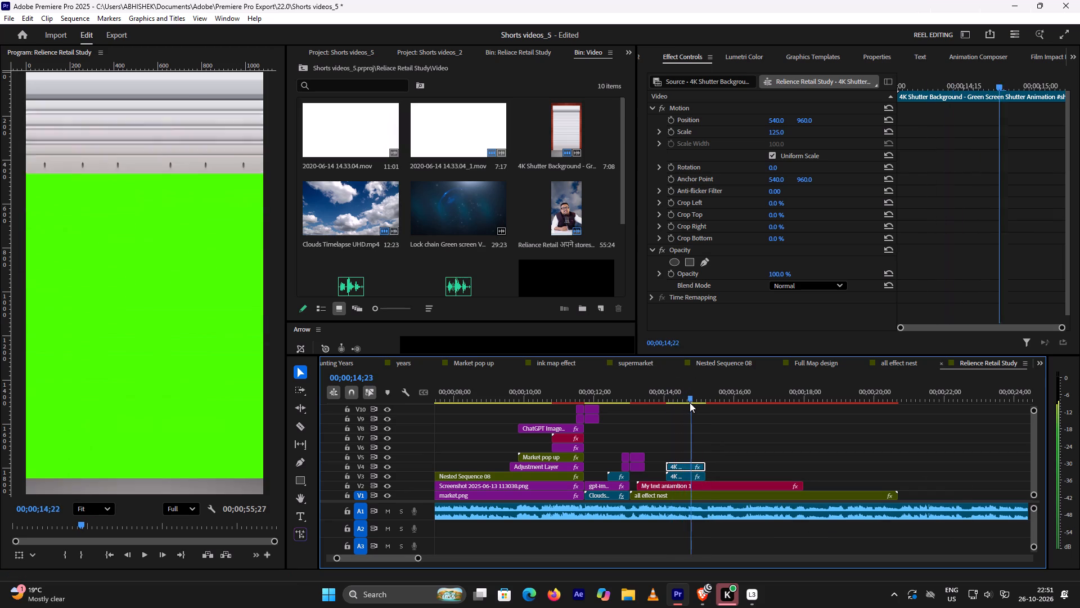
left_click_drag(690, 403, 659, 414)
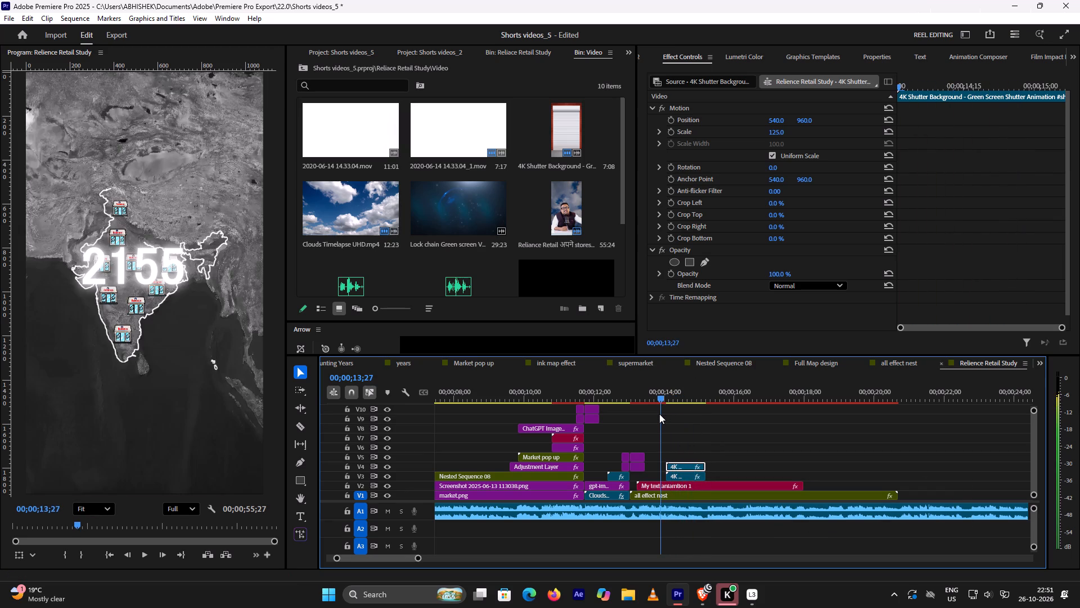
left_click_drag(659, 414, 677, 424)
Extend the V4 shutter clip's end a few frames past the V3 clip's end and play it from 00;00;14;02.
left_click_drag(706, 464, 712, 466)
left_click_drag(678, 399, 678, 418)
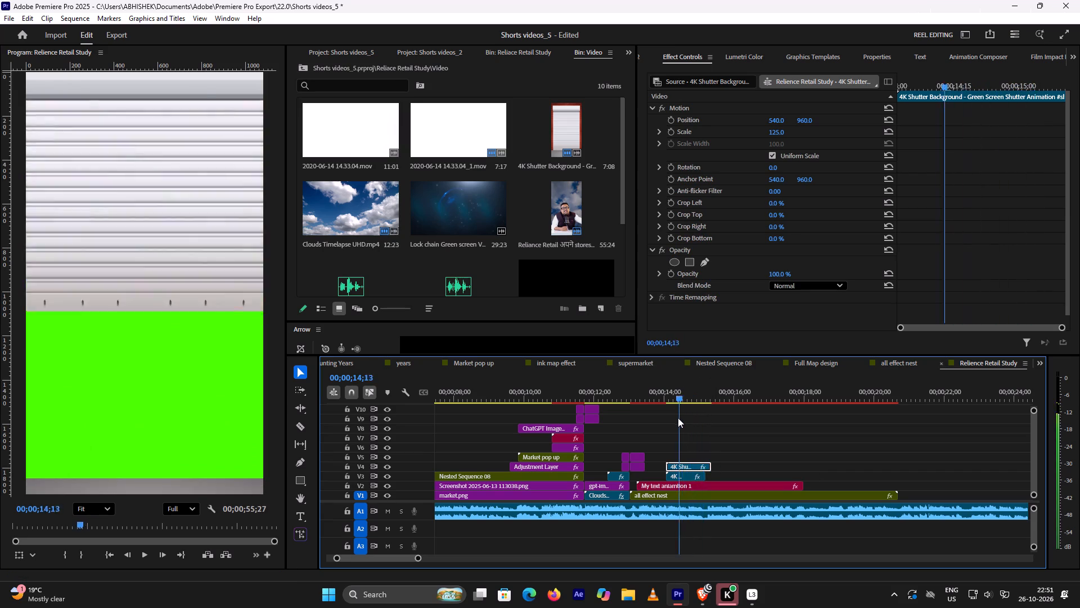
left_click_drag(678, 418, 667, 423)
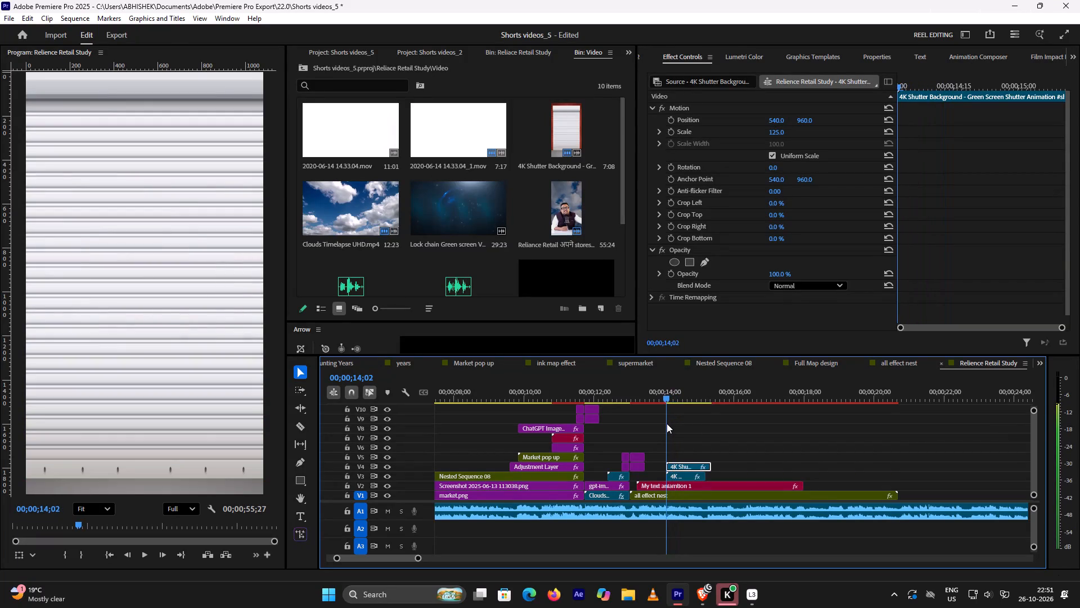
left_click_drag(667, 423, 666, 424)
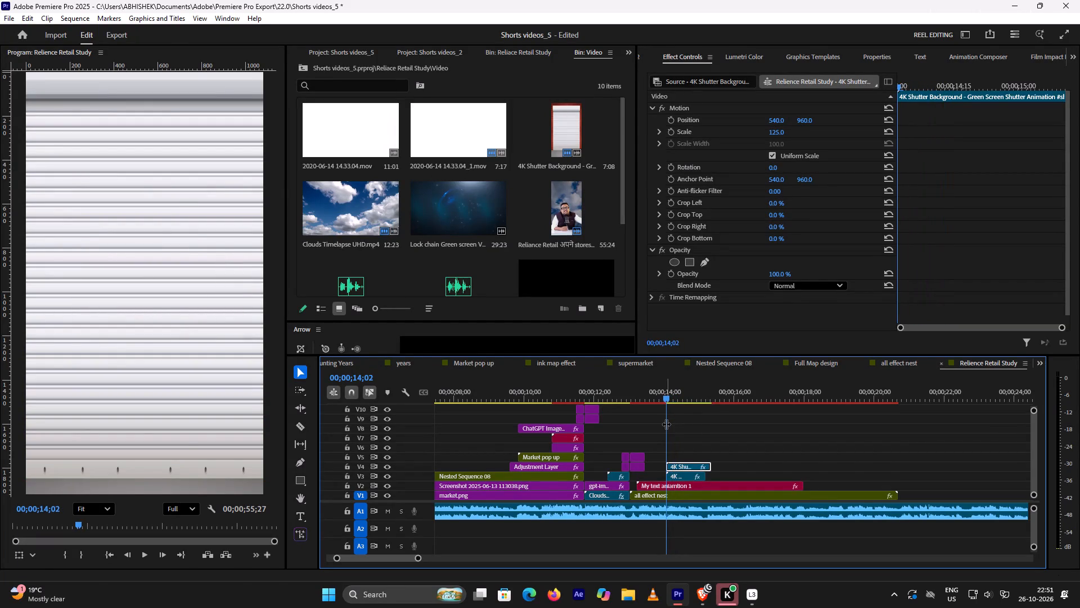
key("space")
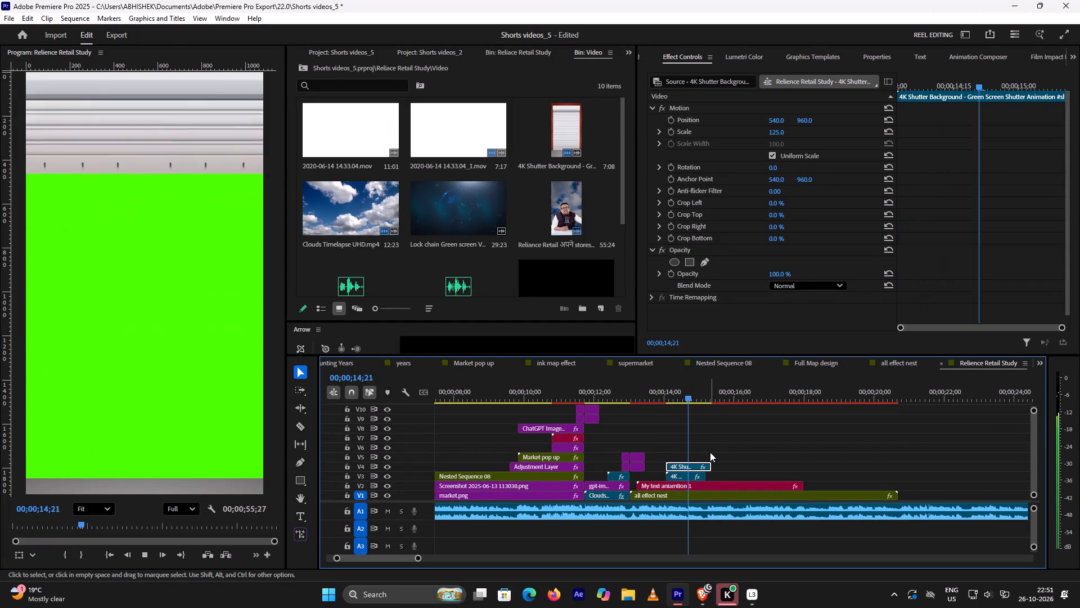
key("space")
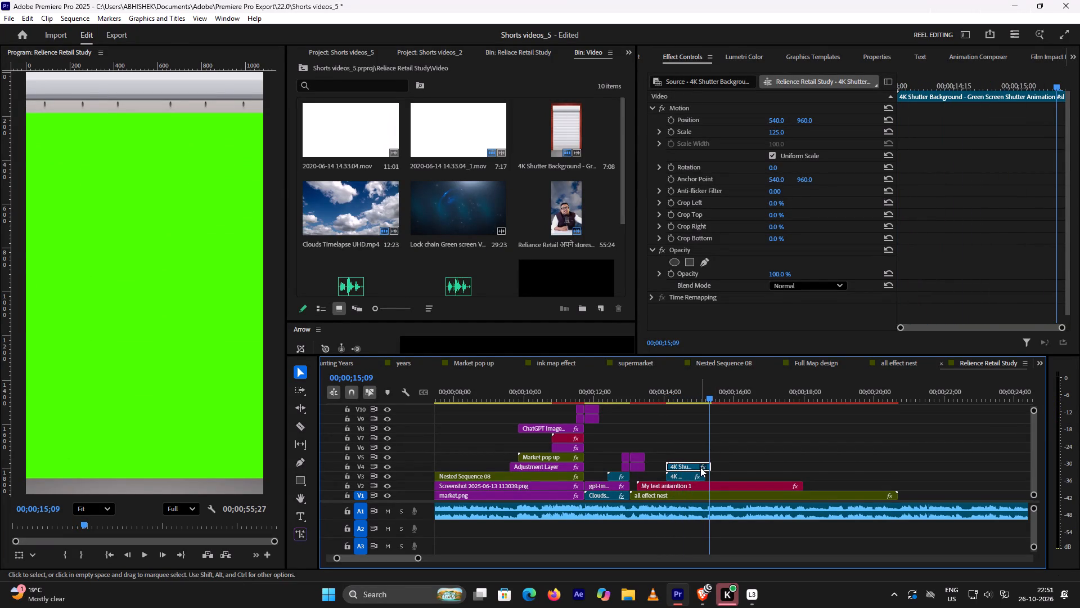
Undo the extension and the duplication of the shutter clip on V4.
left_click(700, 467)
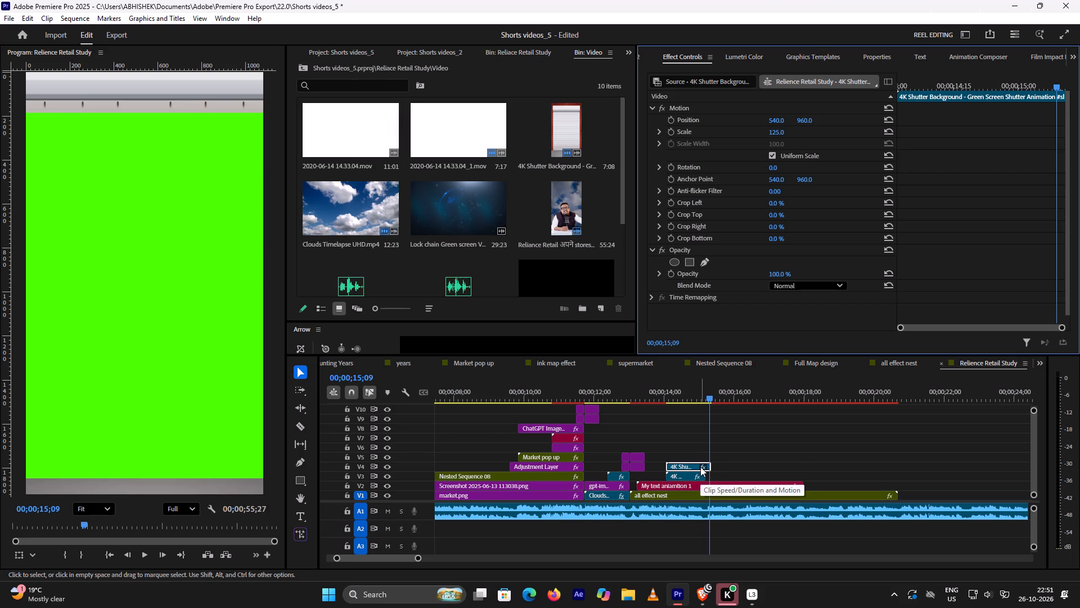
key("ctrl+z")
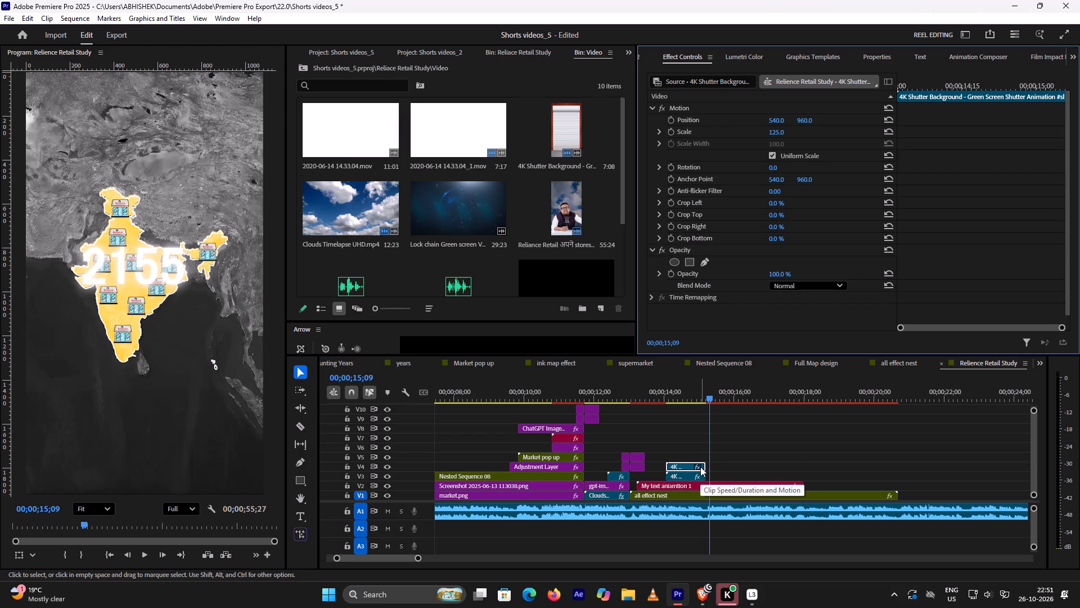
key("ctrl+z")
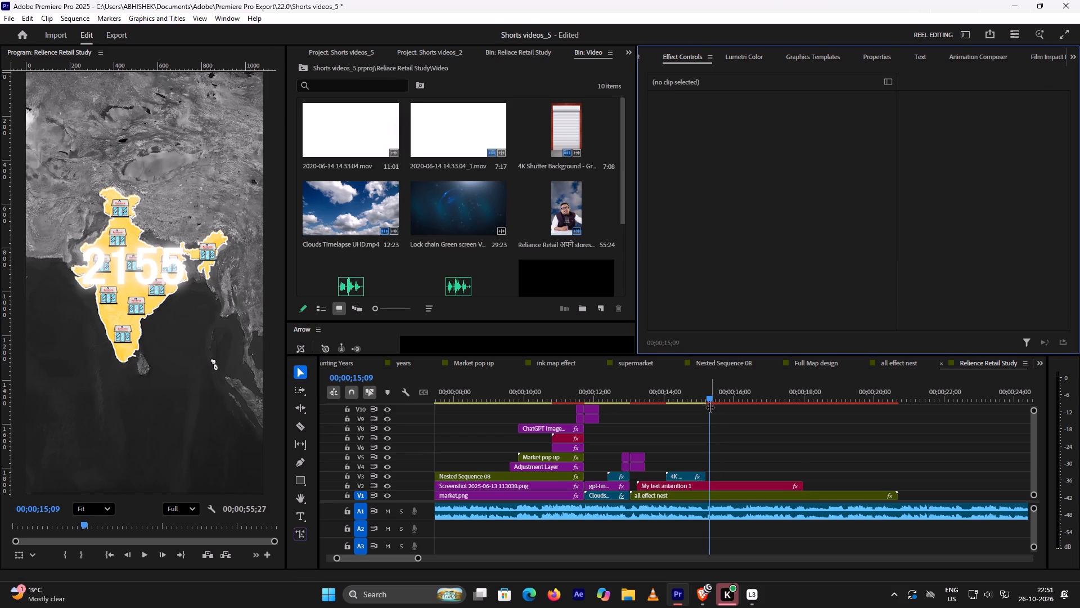
Apply the Ultra Key effect to the shutter clip on V3, with the playhead at 00;00;15;05 where the green is exposed.
left_click_drag(709, 400, 699, 408)
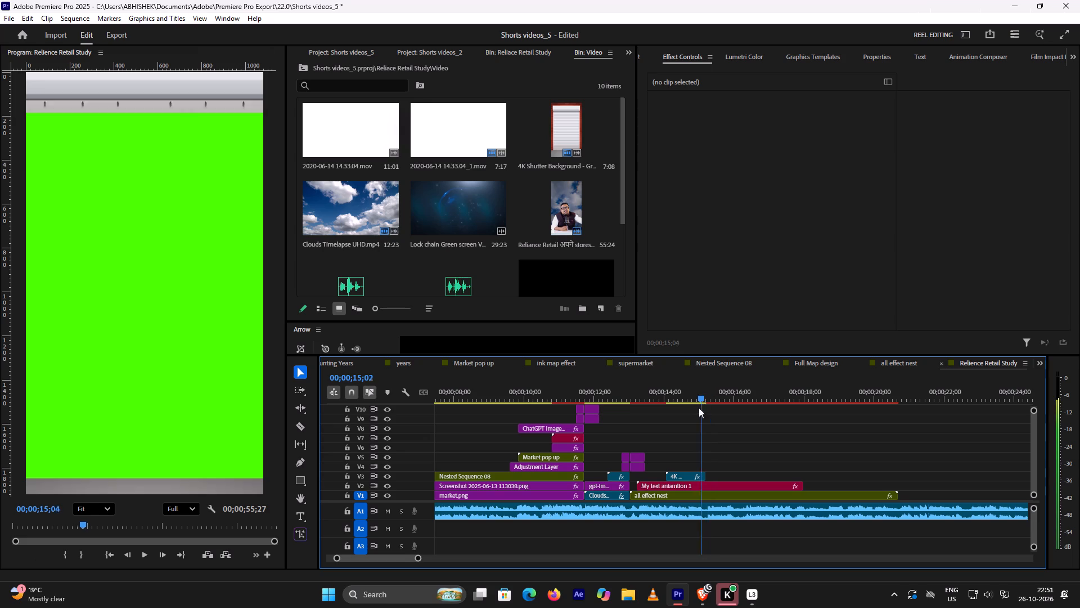
left_click_drag(699, 408, 674, 419)
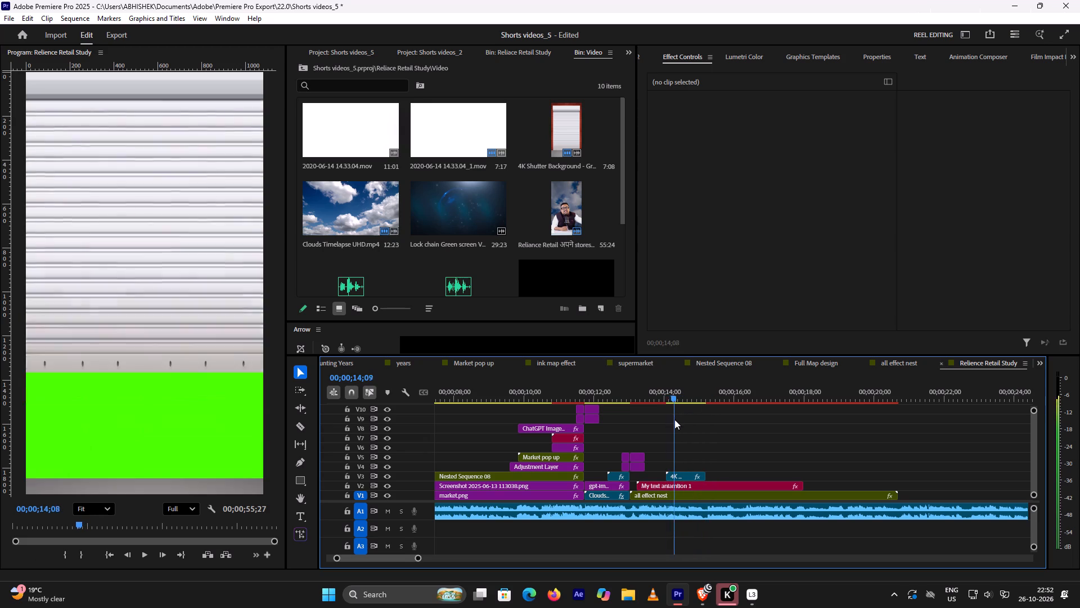
left_click_drag(674, 419, 700, 428)
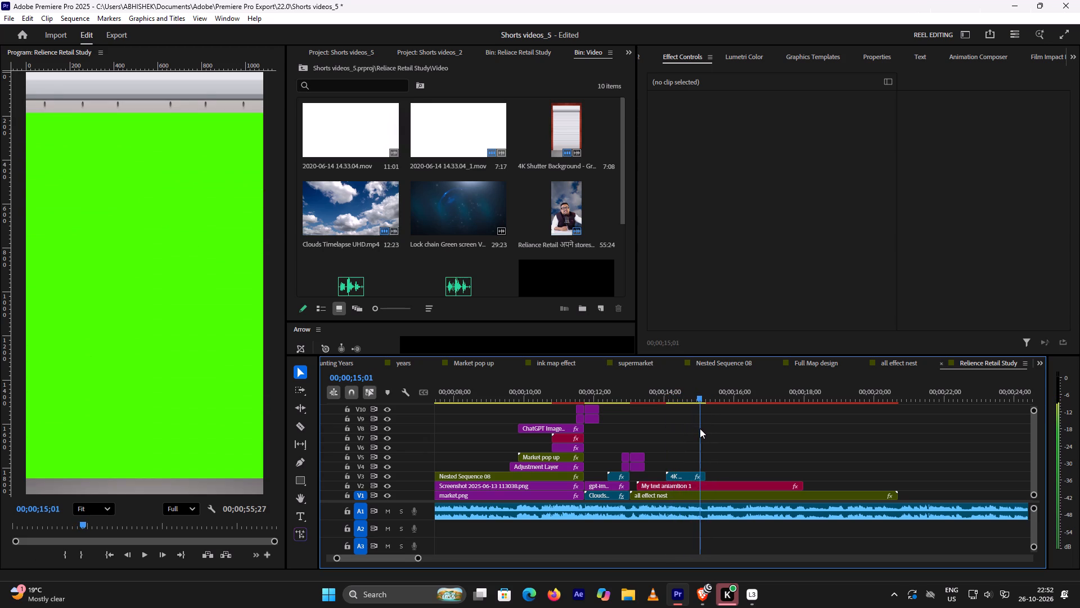
left_click_drag(700, 428, 705, 432)
double_click(688, 479)
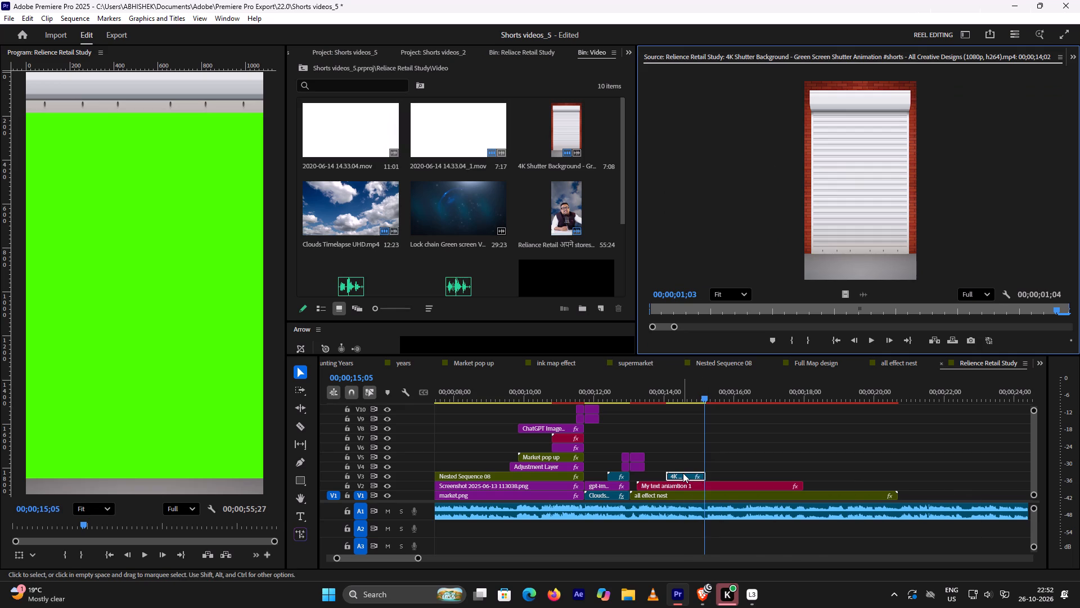
key("ctrl+y")
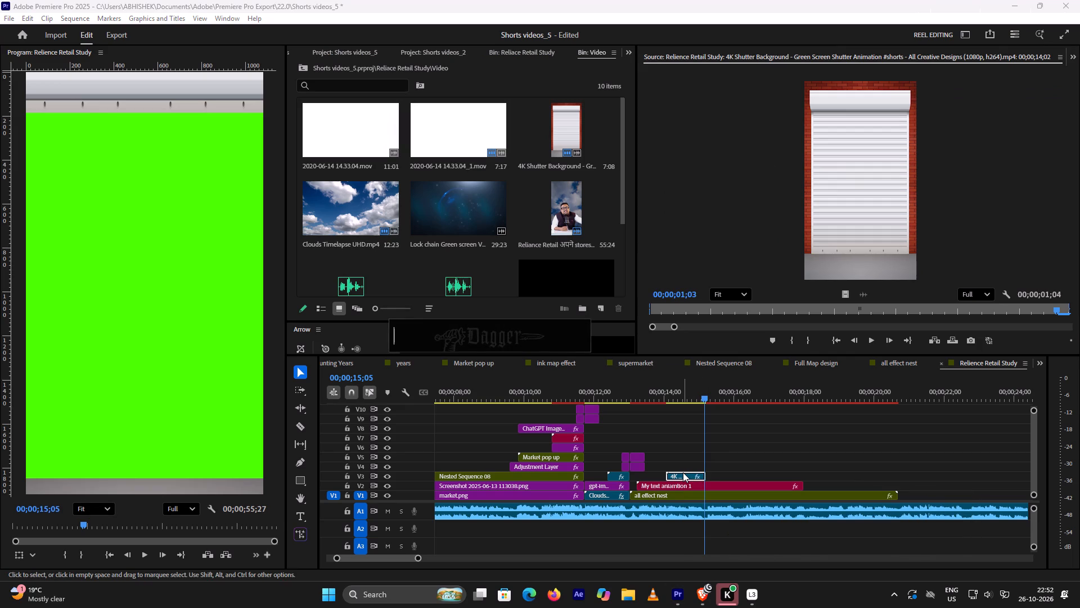
type("u;")
key("BackSpace")
key("l")
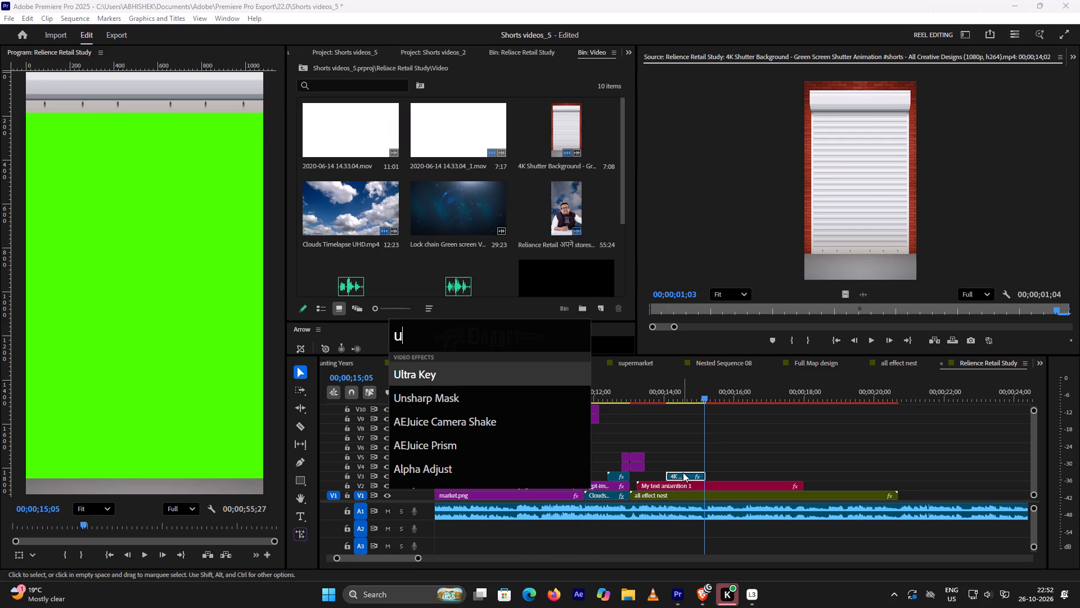
key("Return")
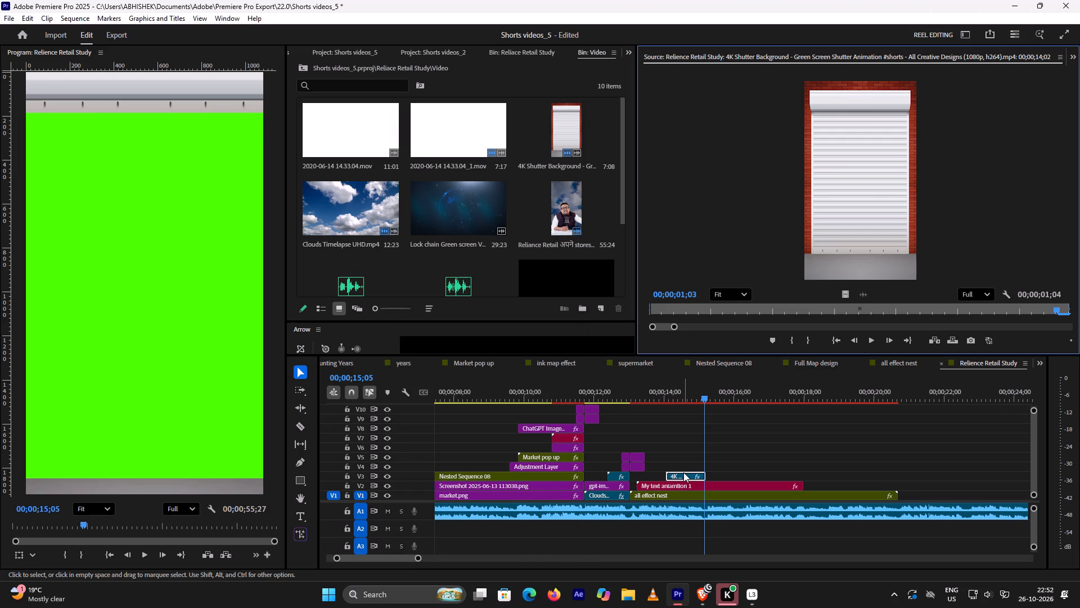
Set the shutter clip's Ultra Key colour by sampling the green area in the program preview.
double_click(683, 472)
key("e")
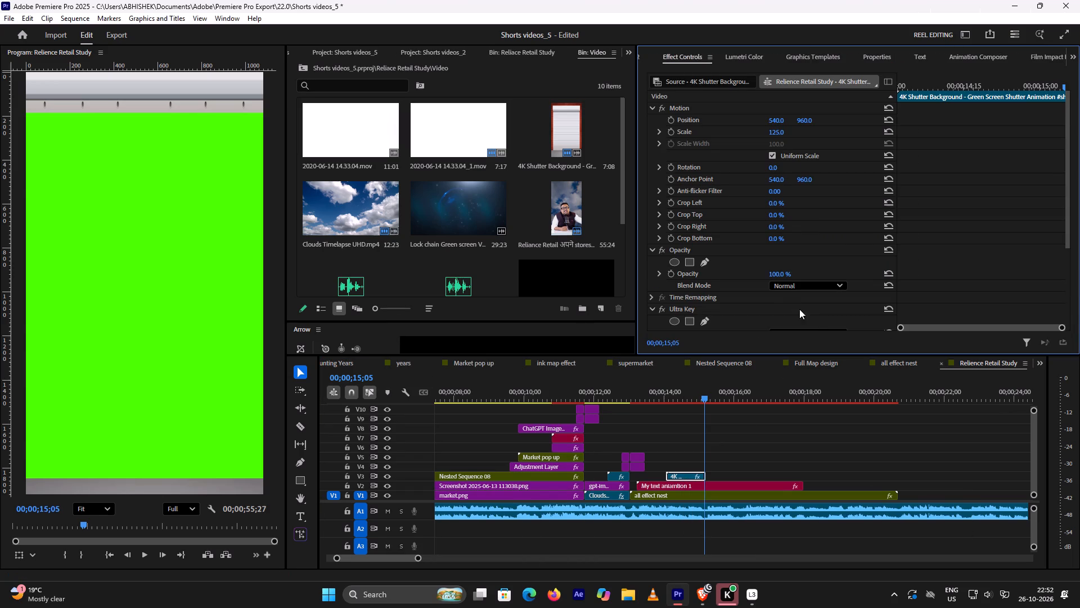
scroll(787, 280, "down", 10)
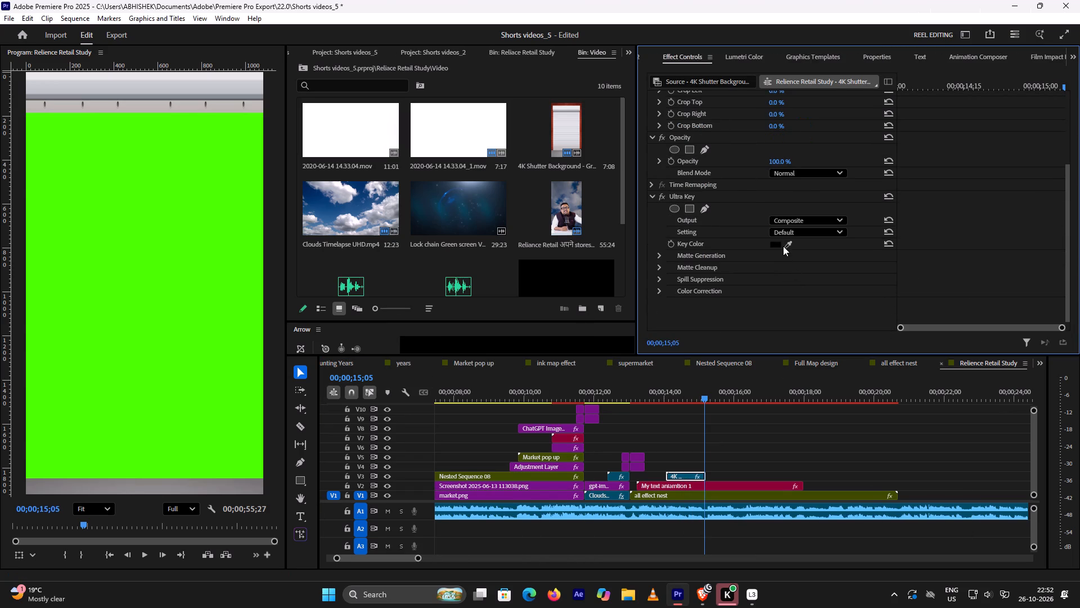
left_click(785, 245)
left_click(196, 279)
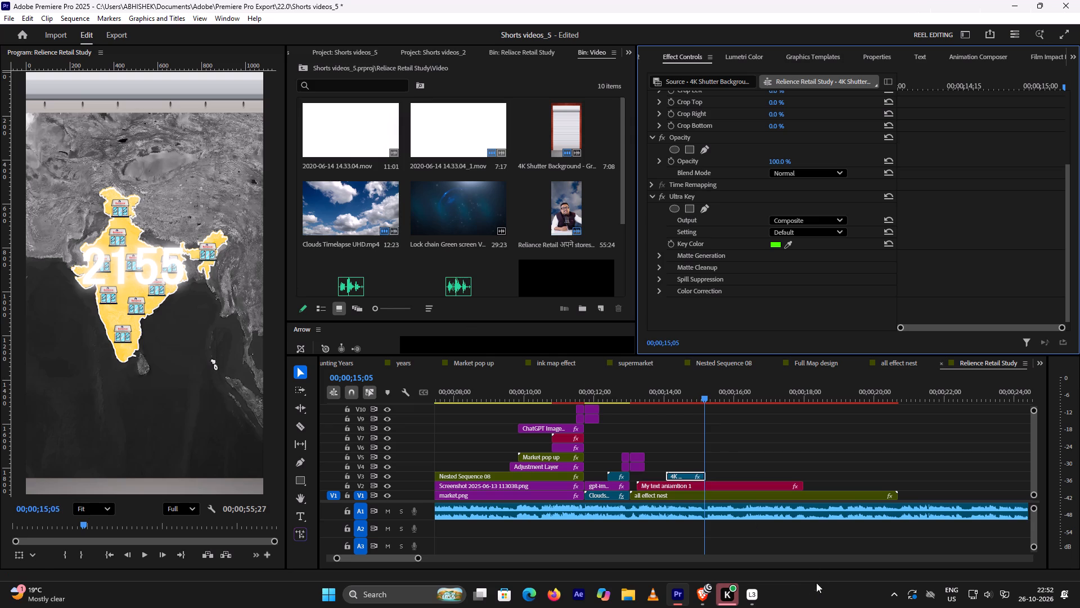
left_click(708, 439)
Apply the Tint effect to the V3 shutter clip, with the playhead at 00;00;14;14.
left_click(682, 390)
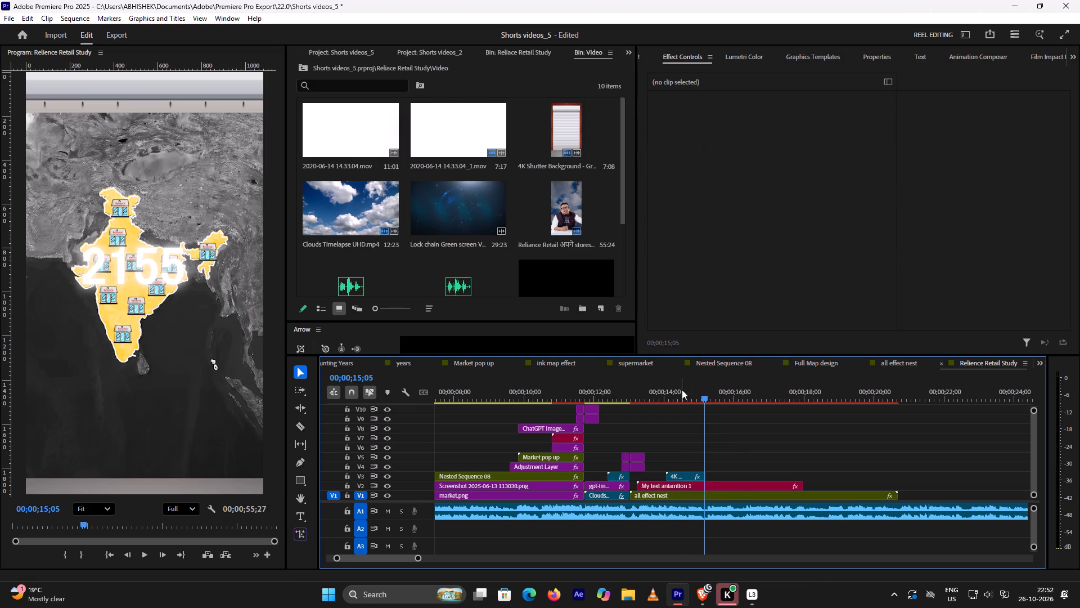
left_click(681, 479)
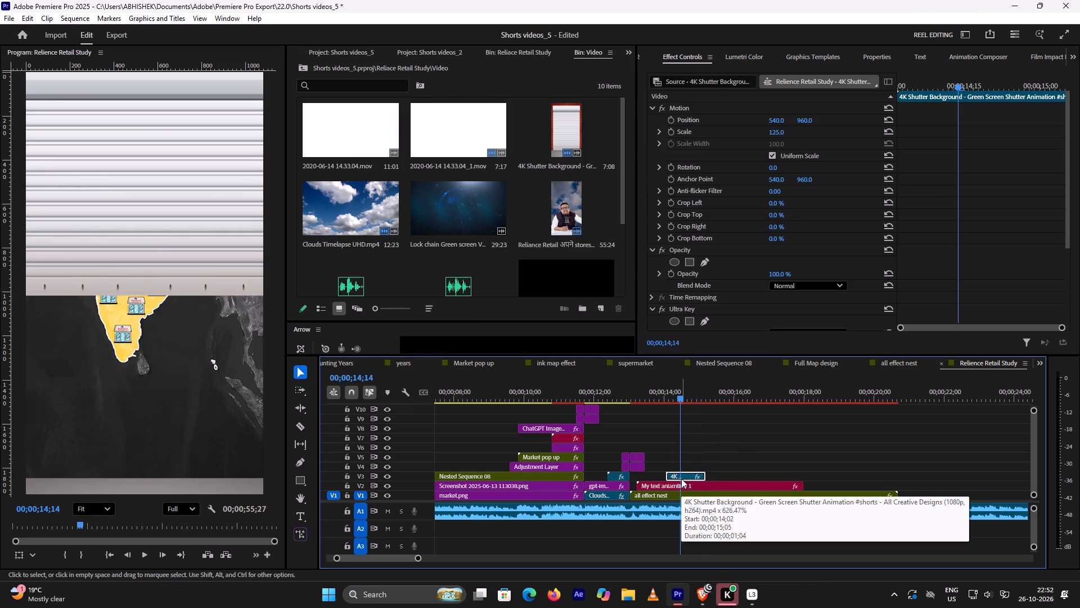
key("ctrl+y")
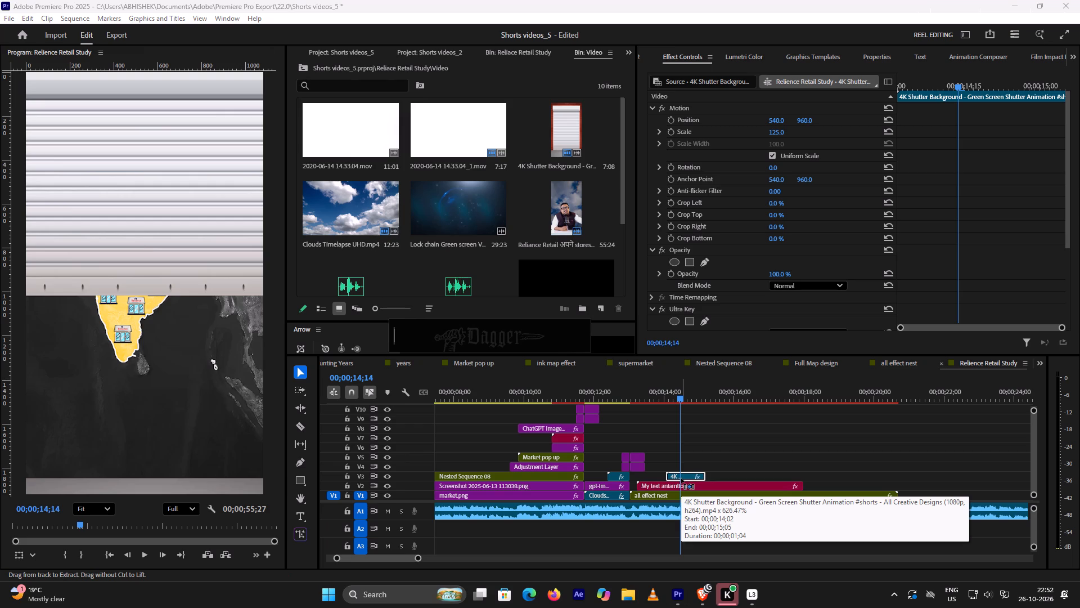
type("tint")
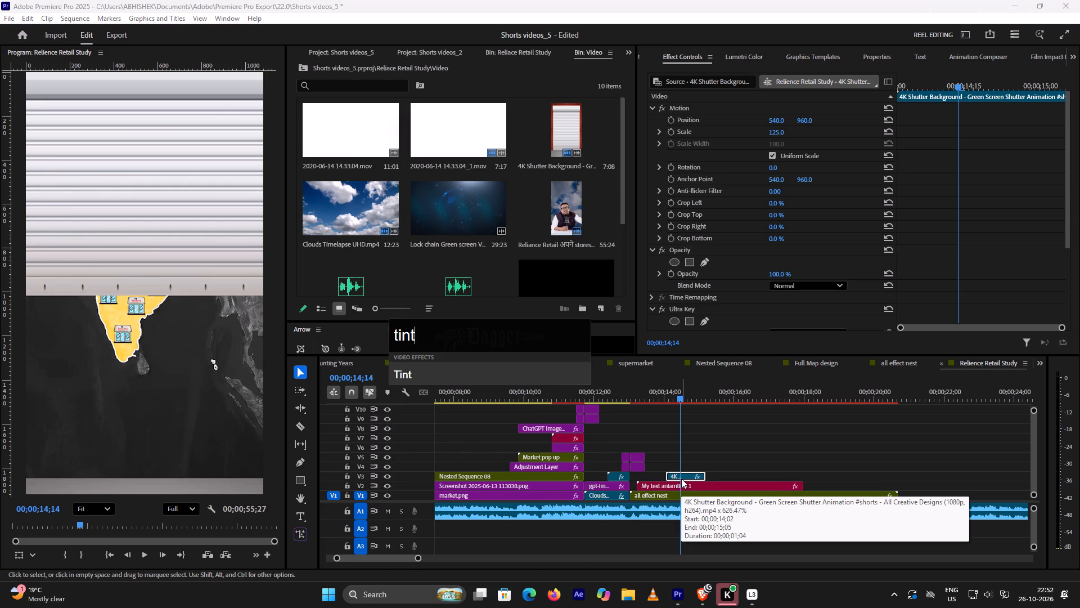
key("Return")
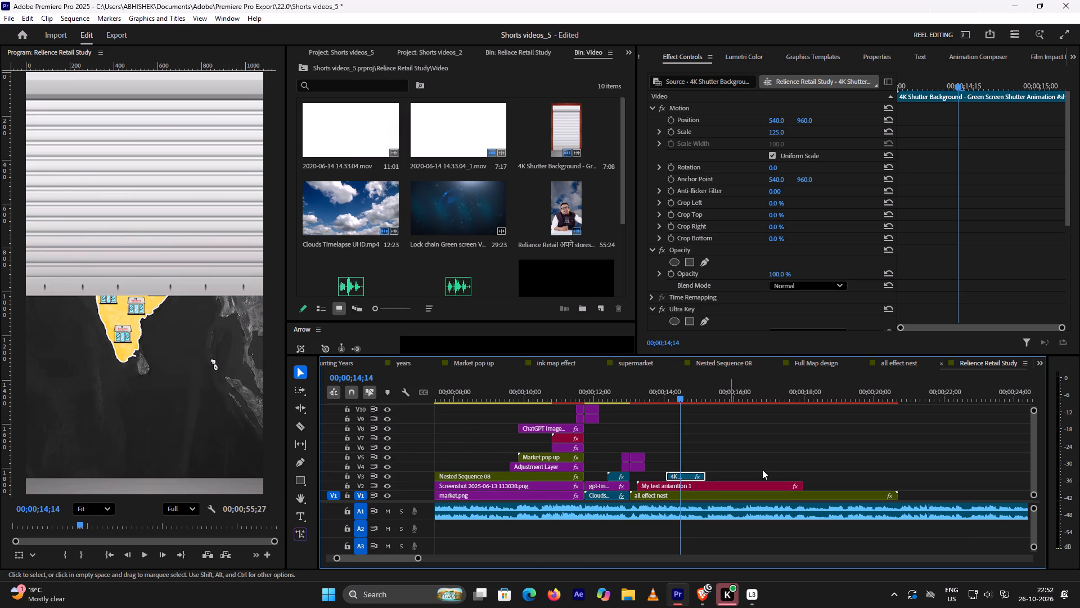
Set the Tint effect's Map White To colour on the V3 shutter clip to red-orange FF3000.
scroll(773, 246, "down", 11)
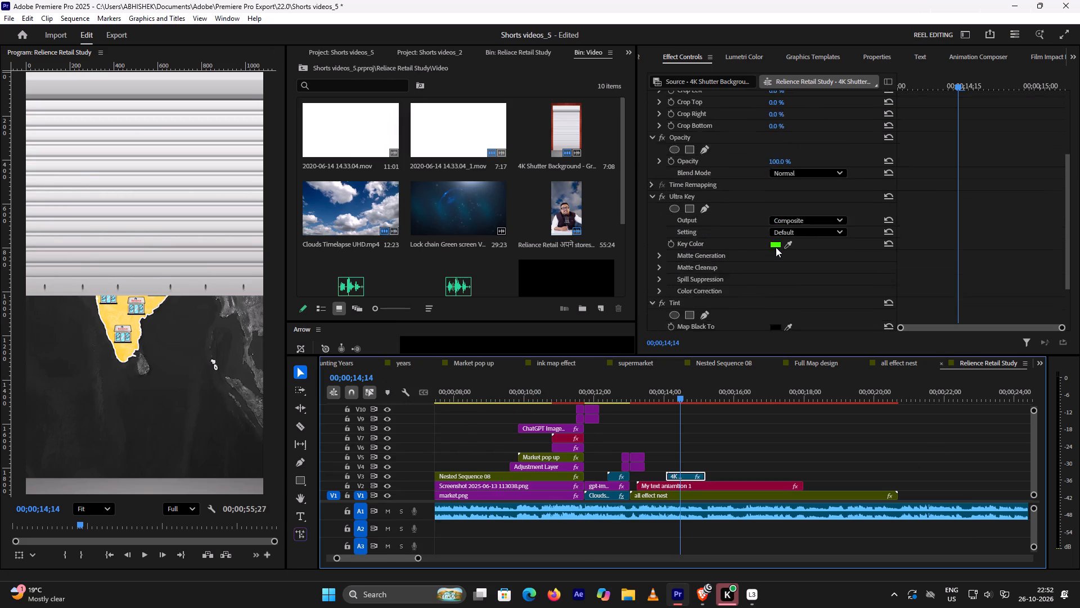
scroll(776, 247, "down", 1)
scroll(833, 245, "down", 6)
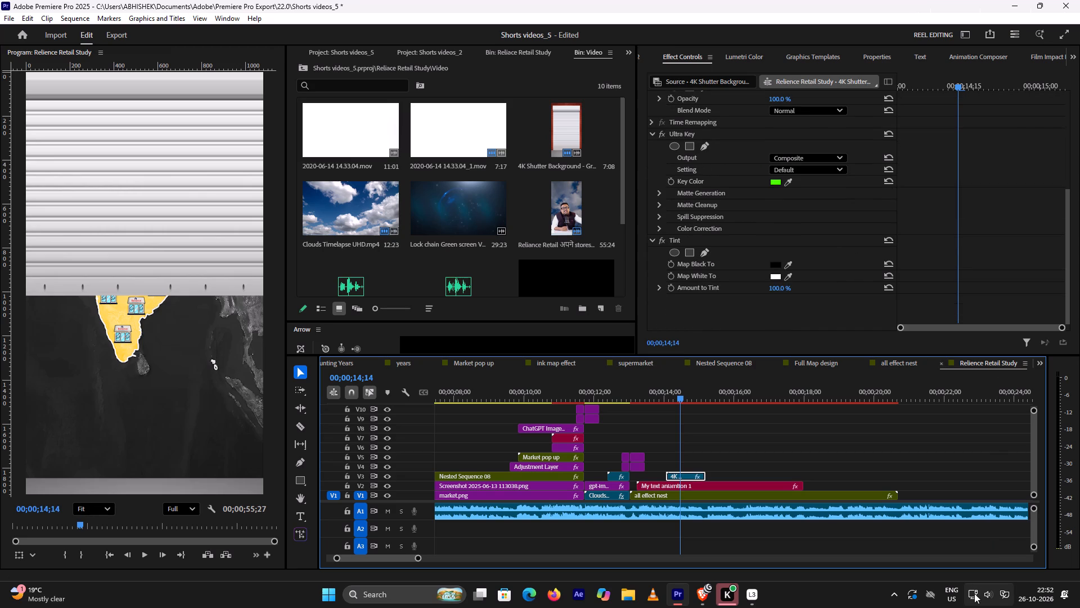
left_click(991, 598)
left_click(916, 468)
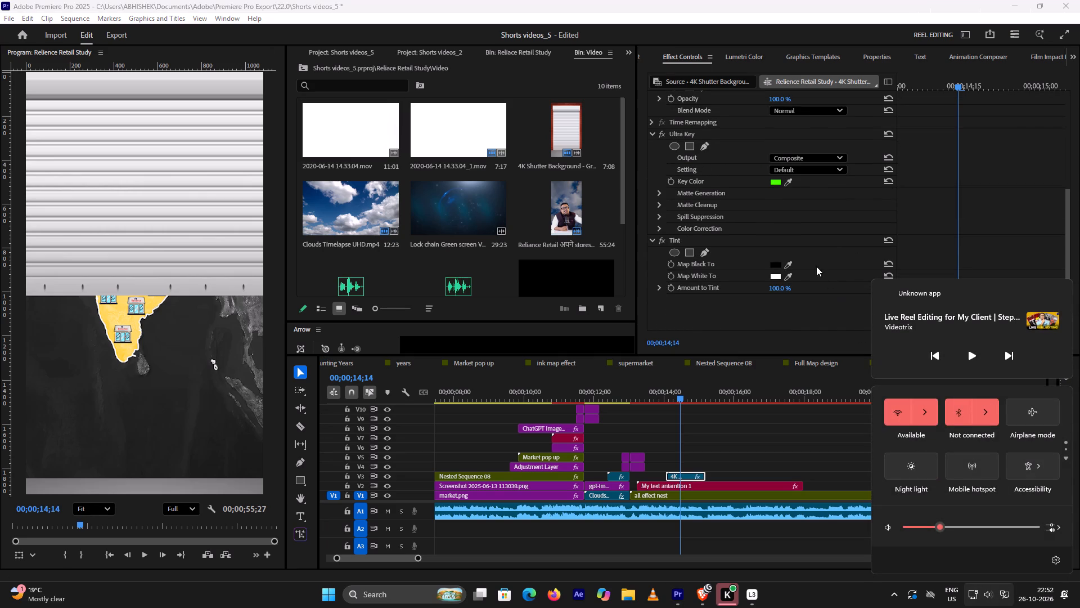
left_click(771, 278)
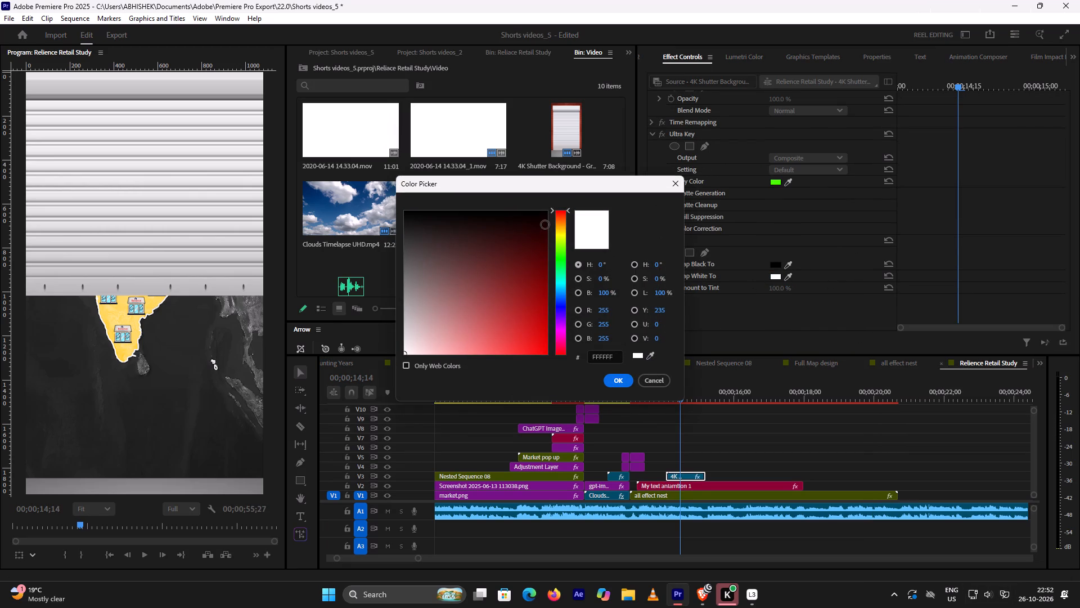
left_click_drag(558, 208, 557, 220)
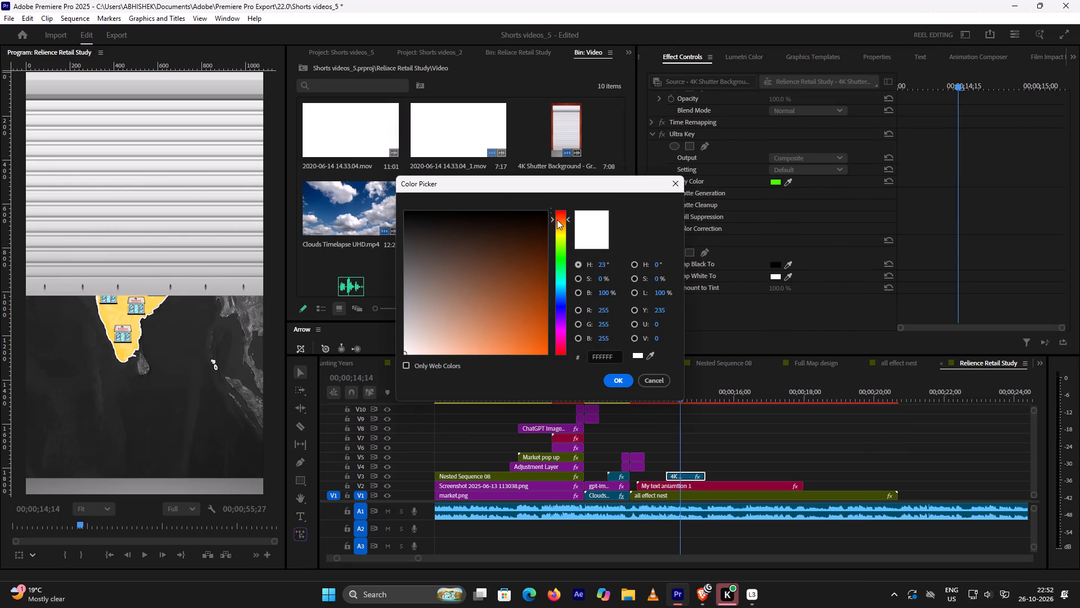
left_click_drag(557, 220, 557, 222)
left_click(562, 222)
left_click_drag(528, 320, 558, 324)
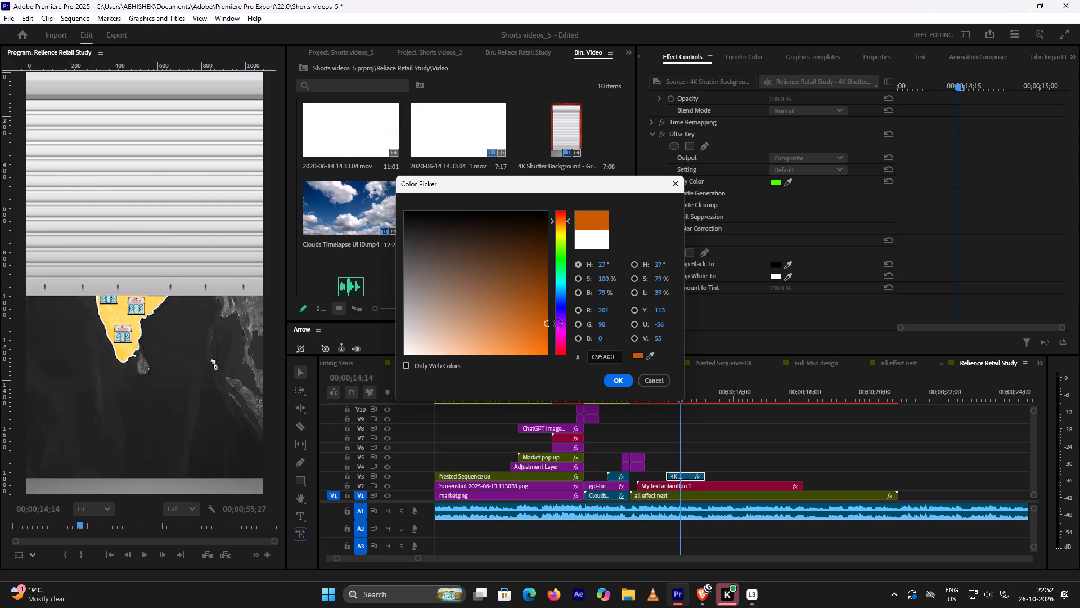
left_click_drag(558, 324, 572, 365)
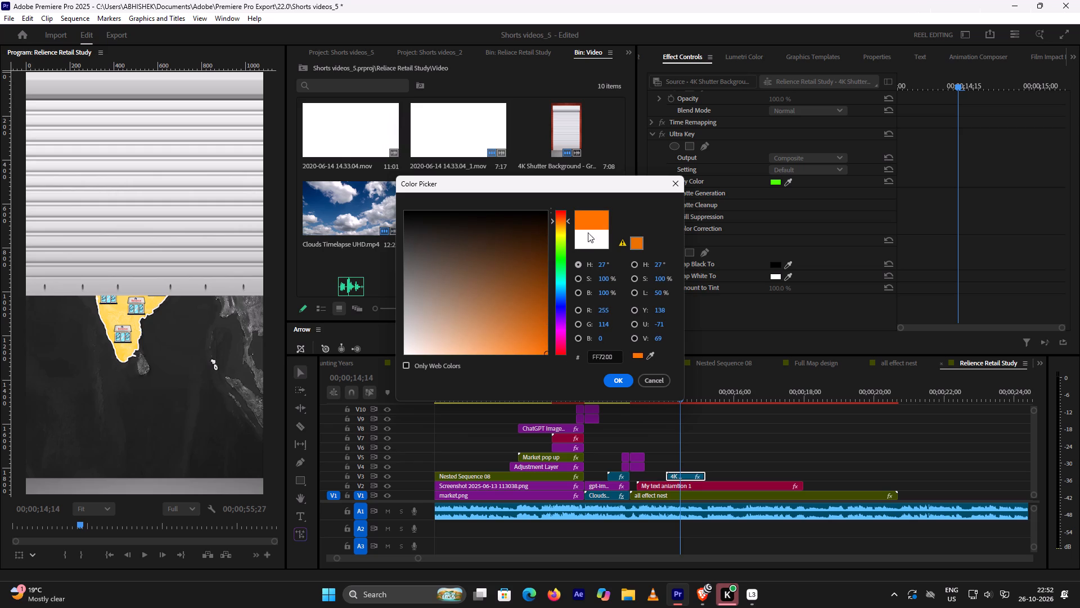
left_click(560, 220)
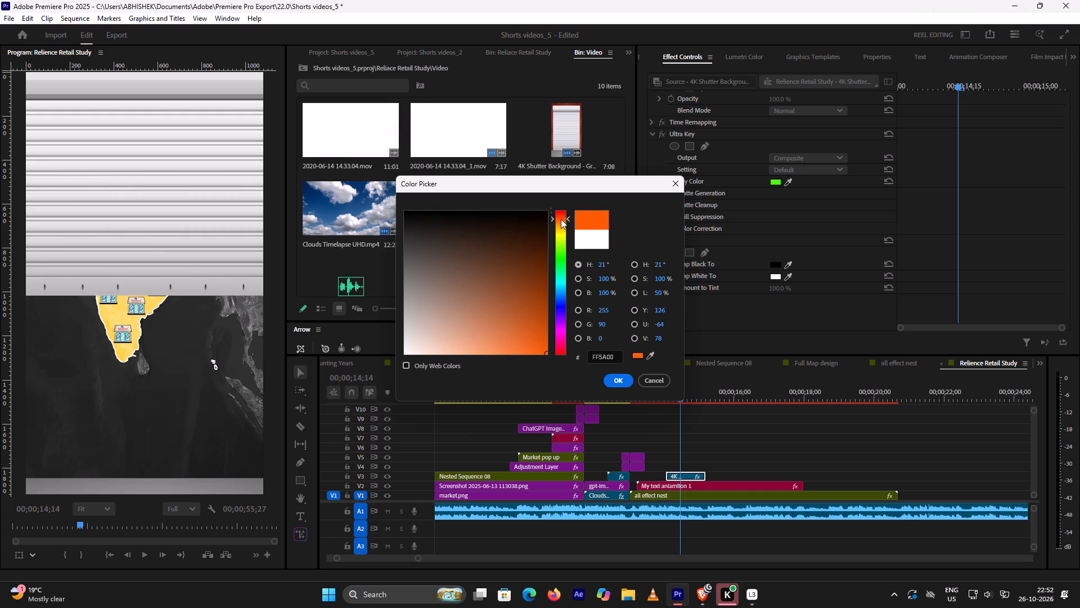
left_click_drag(524, 306, 582, 296)
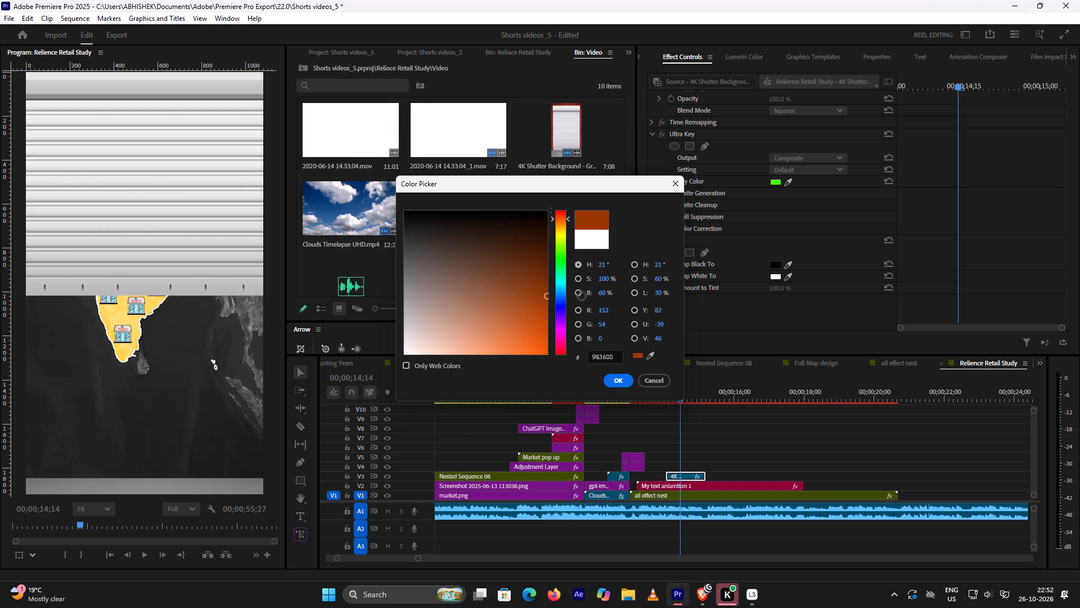
left_click_drag(582, 296, 580, 340)
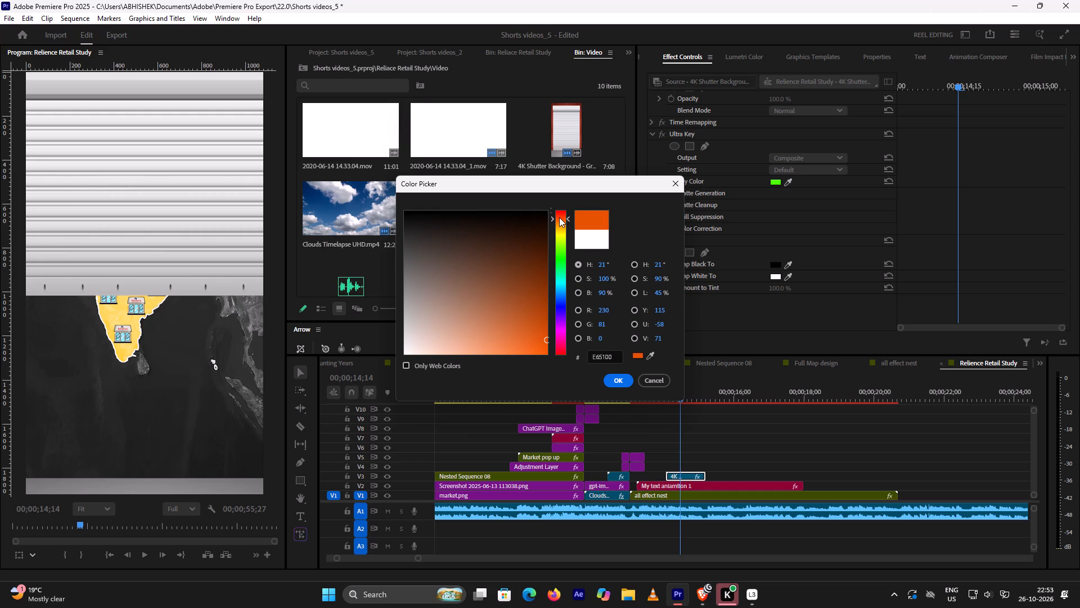
left_click(559, 217)
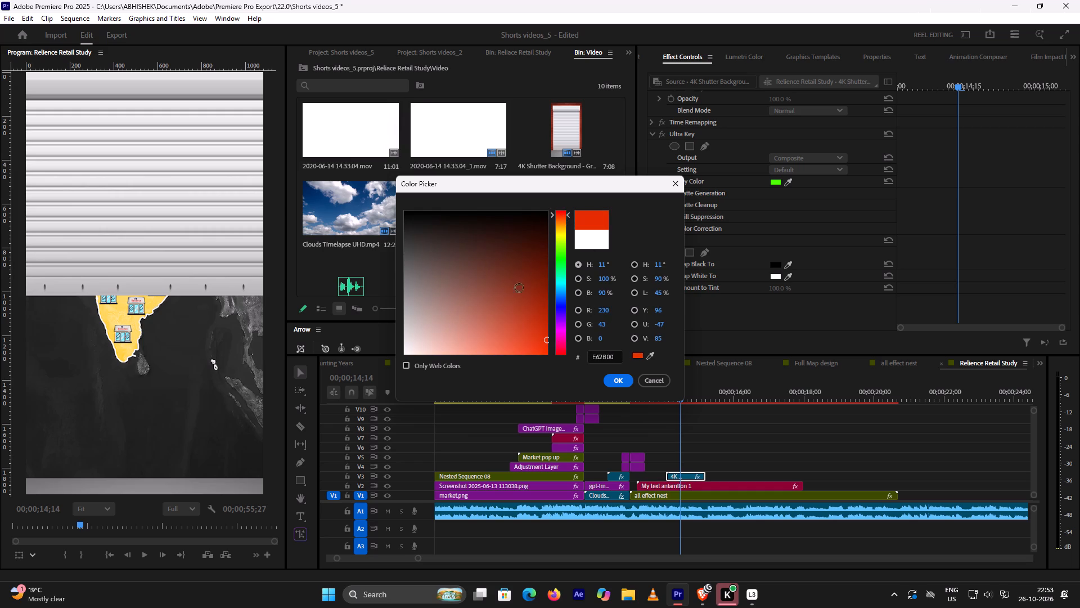
left_click_drag(517, 303, 595, 409)
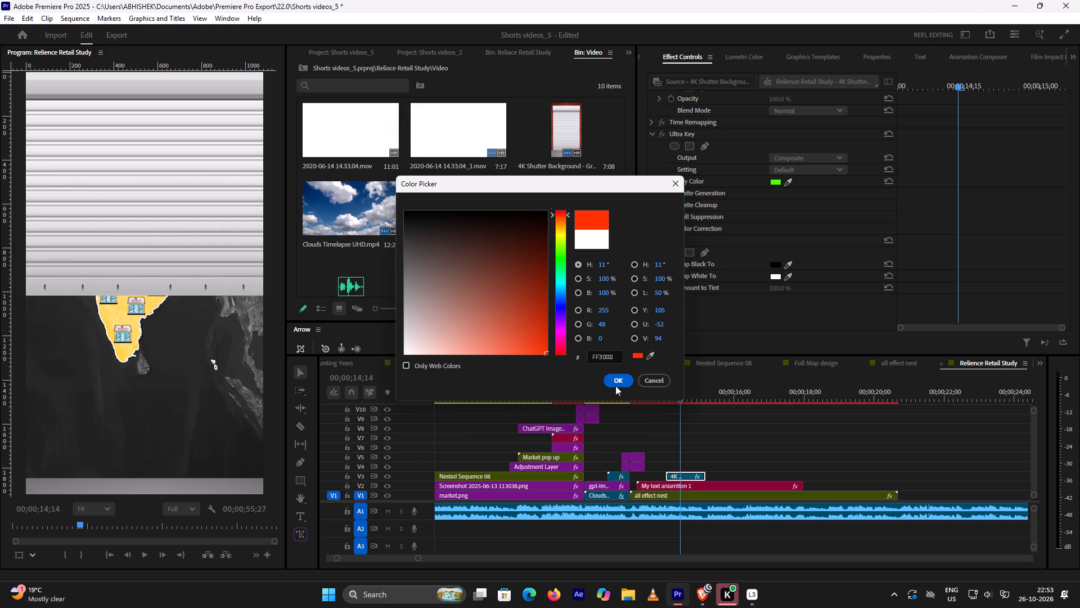
left_click(615, 386)
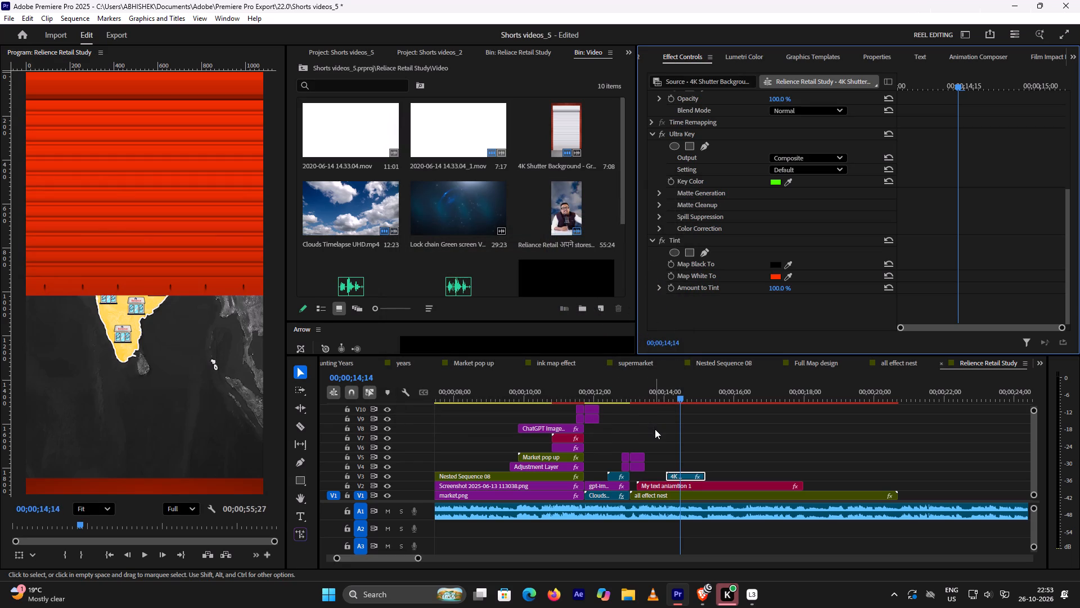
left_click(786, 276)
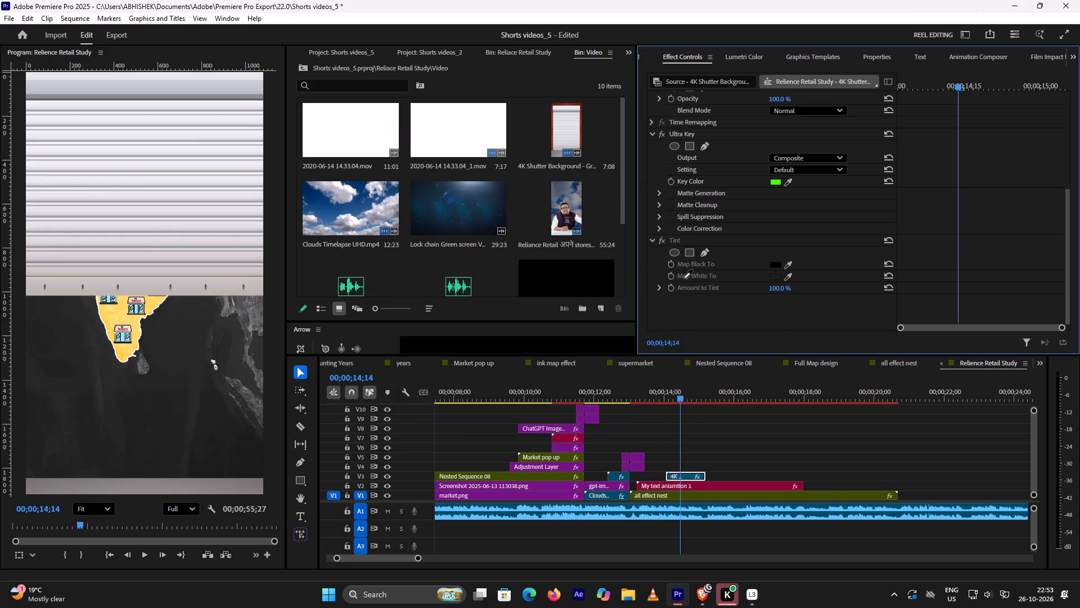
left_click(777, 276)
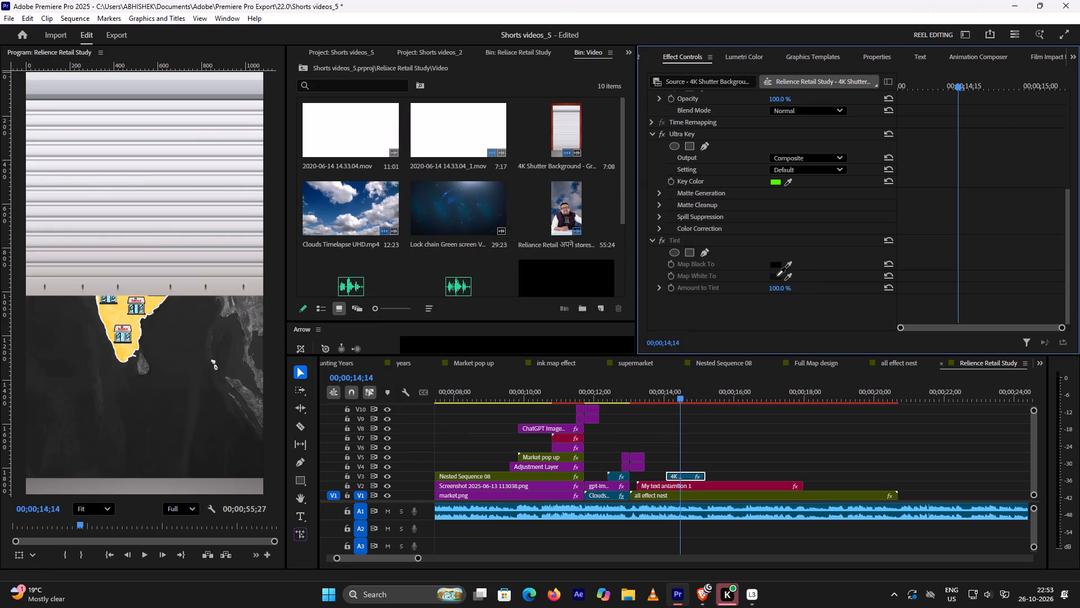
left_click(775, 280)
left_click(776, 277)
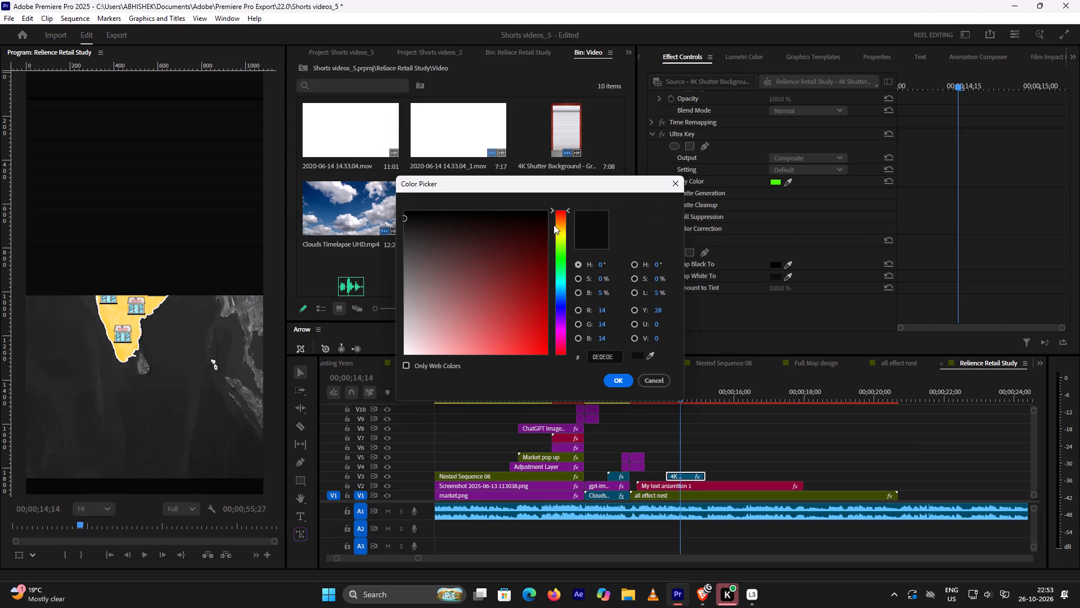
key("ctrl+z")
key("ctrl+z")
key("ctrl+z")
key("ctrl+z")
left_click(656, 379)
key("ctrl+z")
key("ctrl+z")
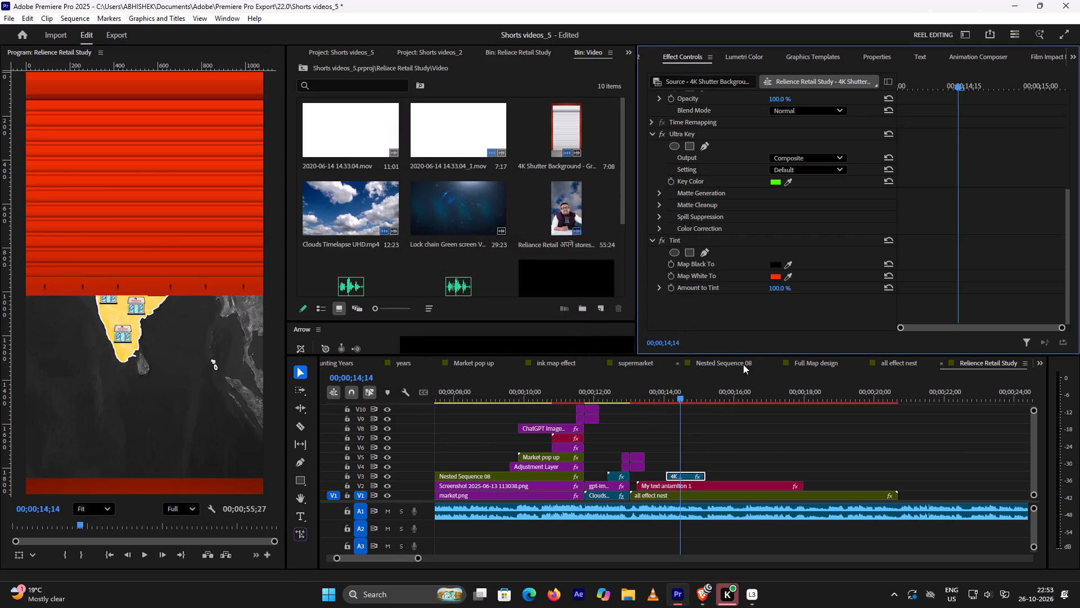
Soften the shutter clip's Tint Map White To colour to FF481E.
left_click(778, 278)
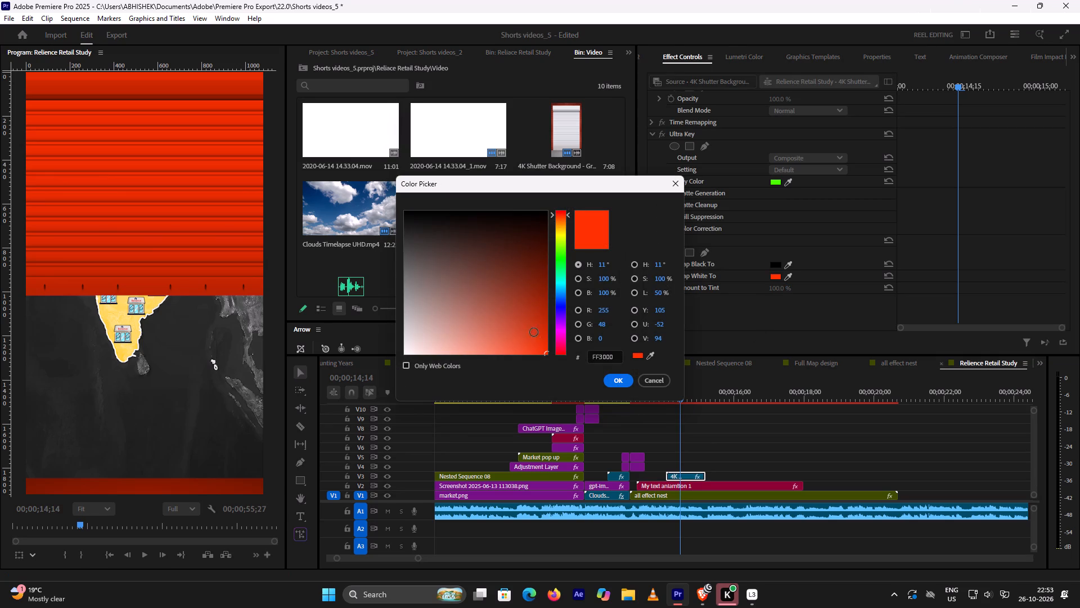
left_click_drag(540, 350, 524, 354)
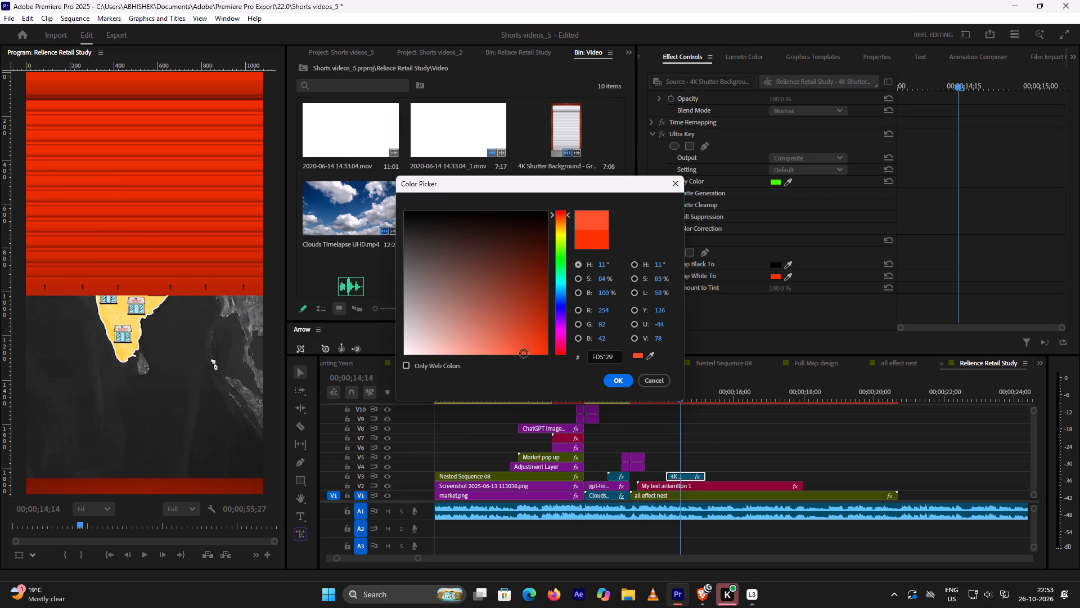
left_click_drag(524, 354, 530, 359)
left_click_drag(530, 359, 531, 359)
left_click(624, 380)
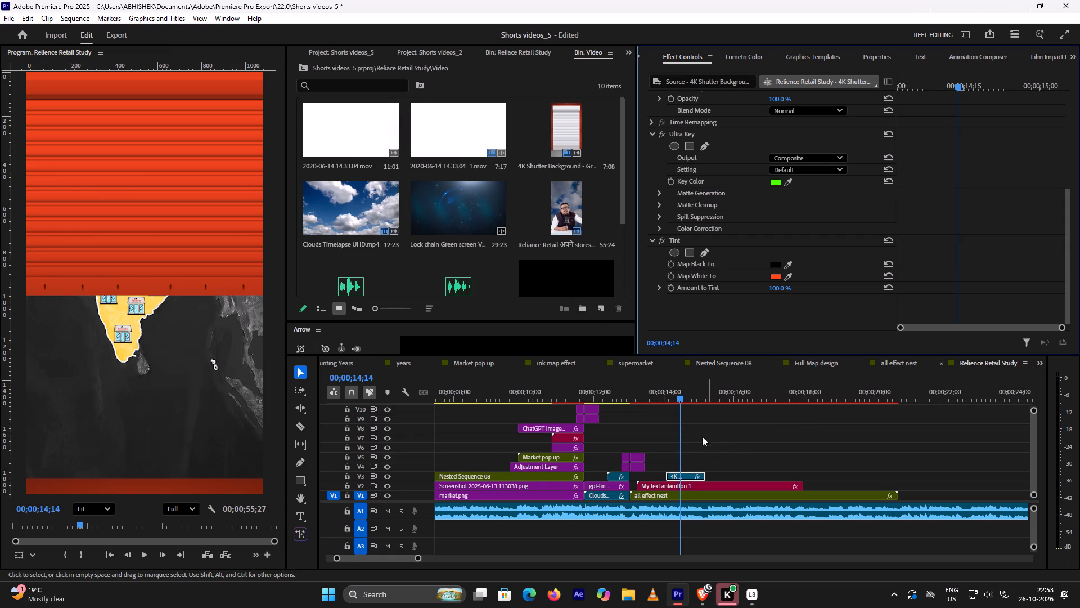
Play back the tinted shutter transition from about 00;00;14;00 to just past the end of the V3 shutter clip.
left_click_drag(679, 402, 662, 401)
key("space")
key("space")
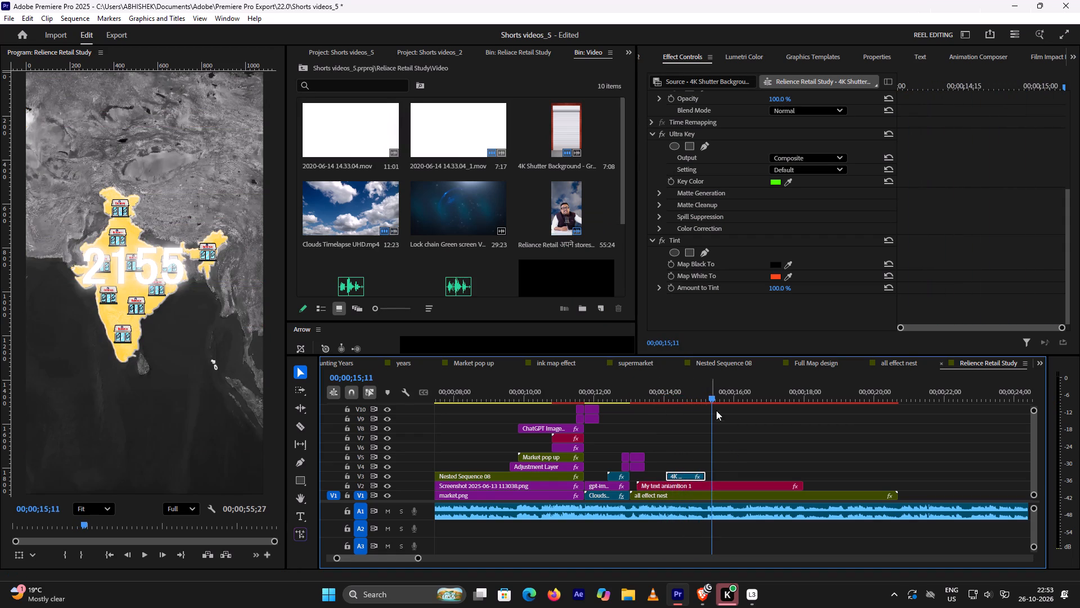
left_click(665, 393)
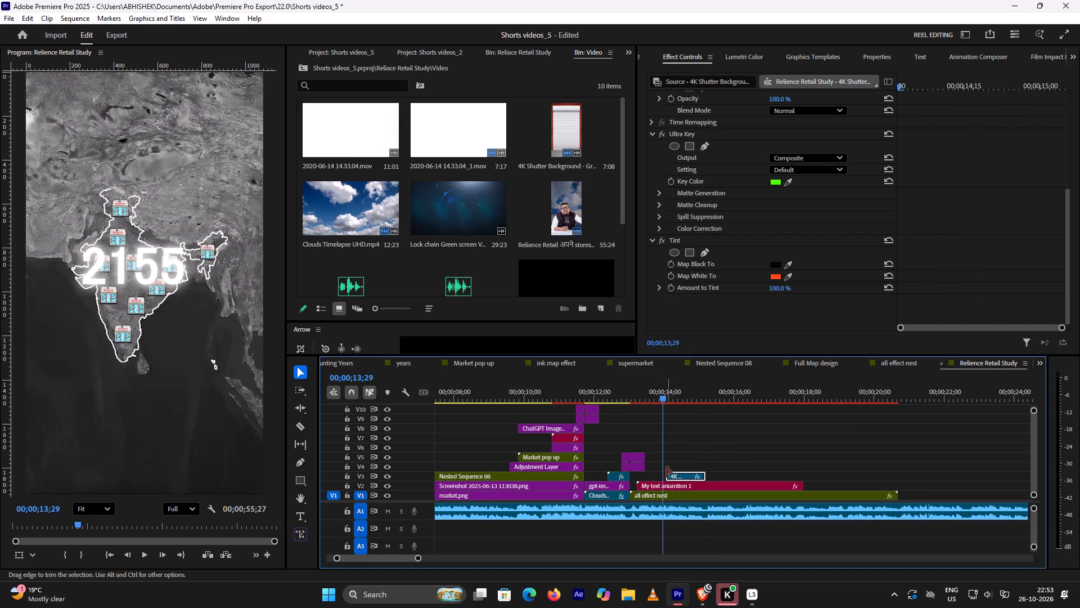
key("space")
key("space")
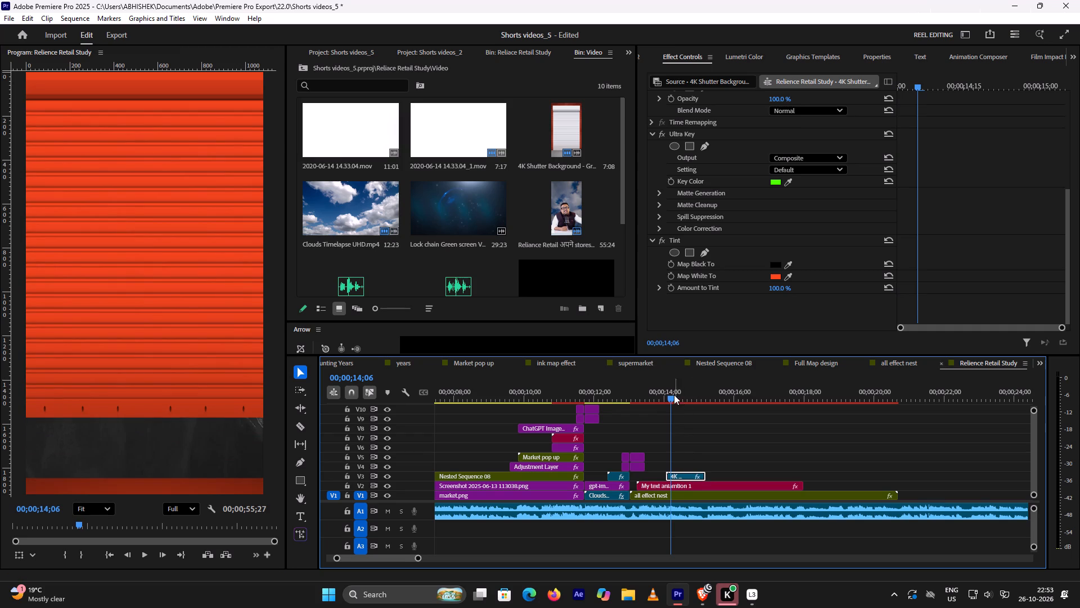
left_click(670, 394)
key("space")
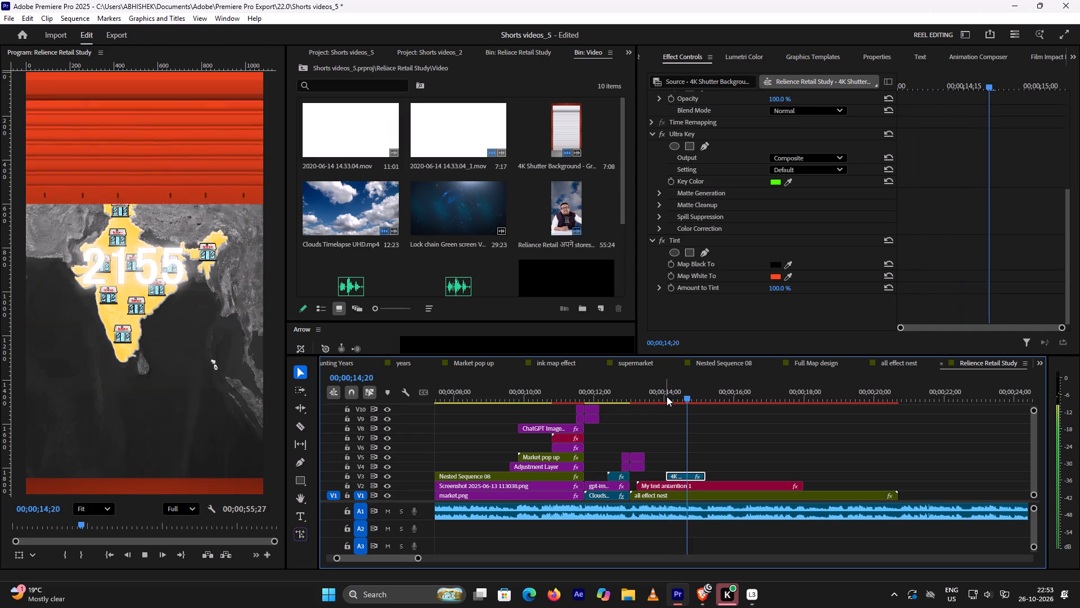
key("space")
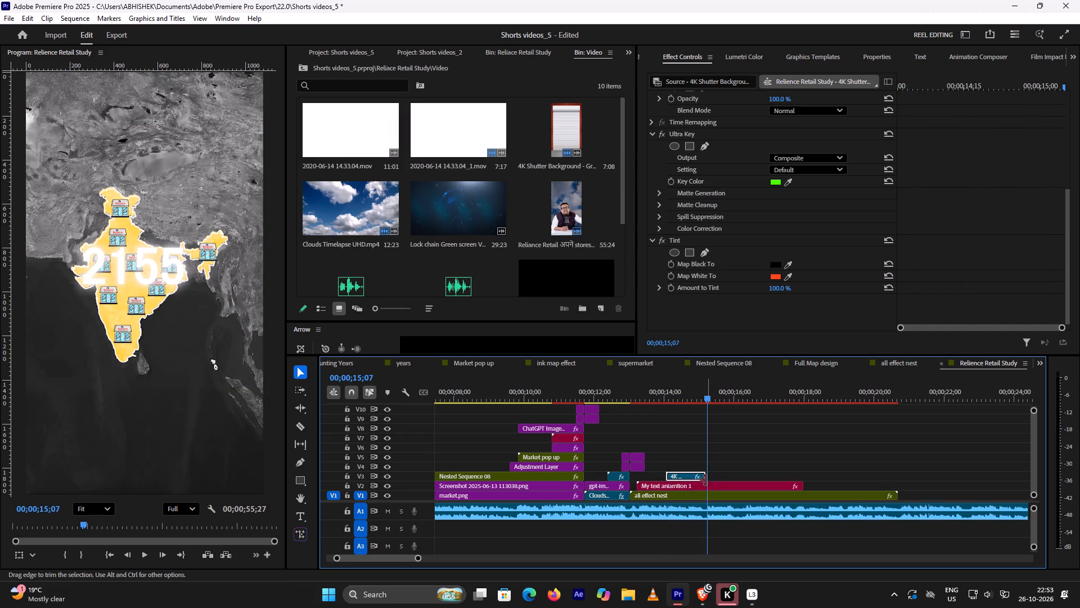
Duplicate the tinted shutter clip on V3, placing the copy just after the original at 00;00;15;07.
left_click(688, 477)
left_click_drag(688, 476, 724, 475, "alt")
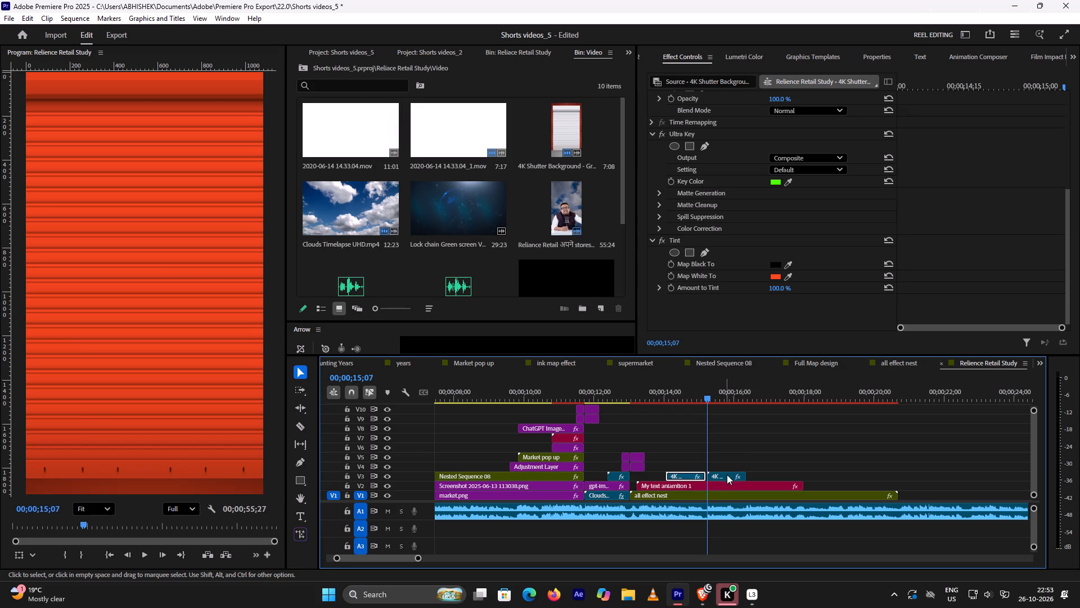
Reverse the playback speed of the duplicated shutter clip on V3 at 00;00;15;07.
right_click(729, 475)
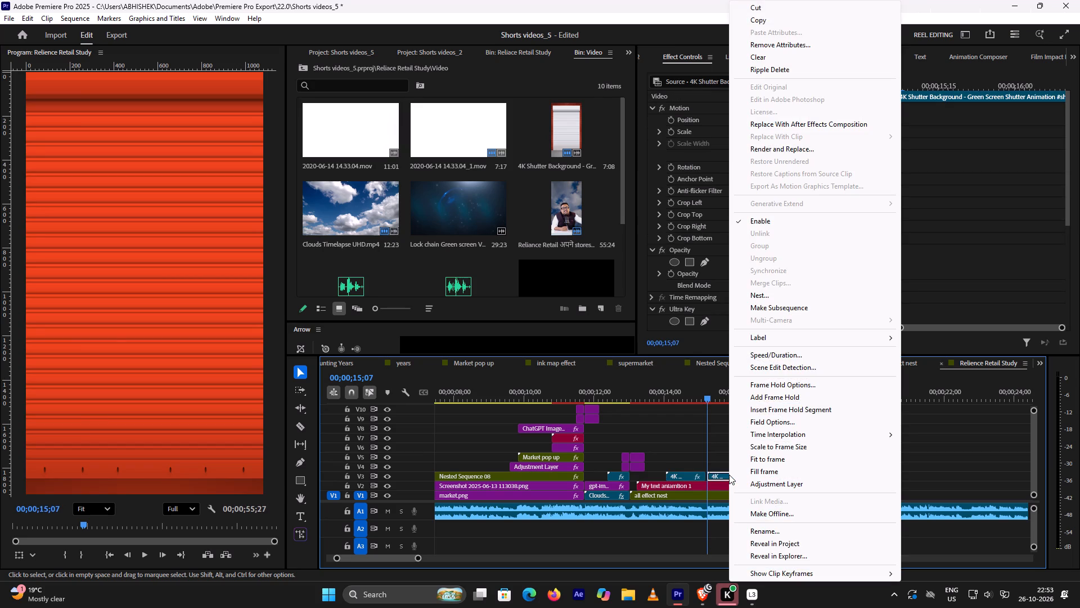
left_click(711, 474)
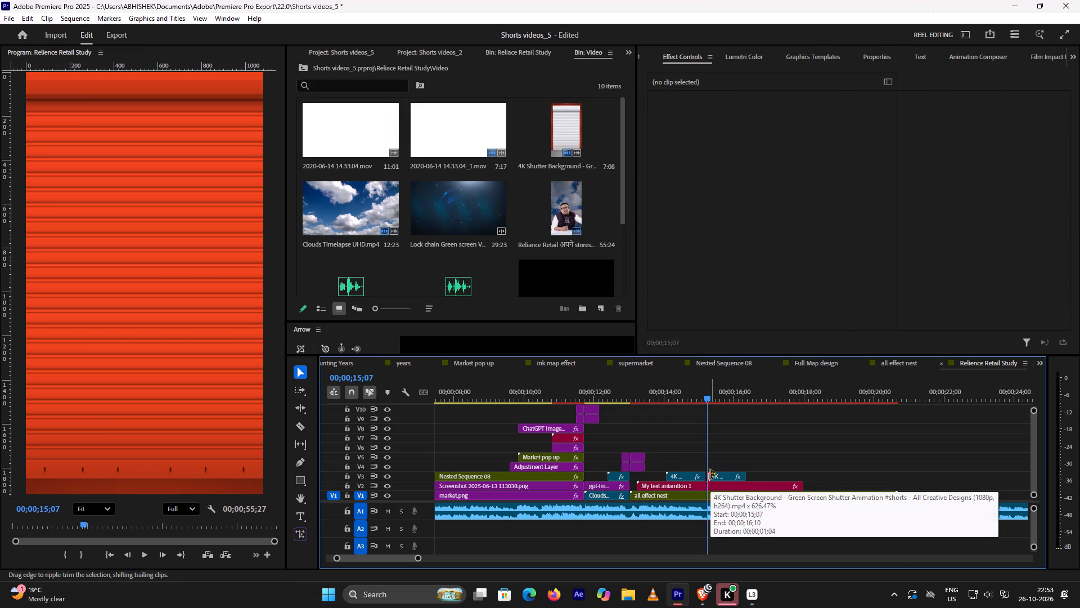
key("ctrl+r")
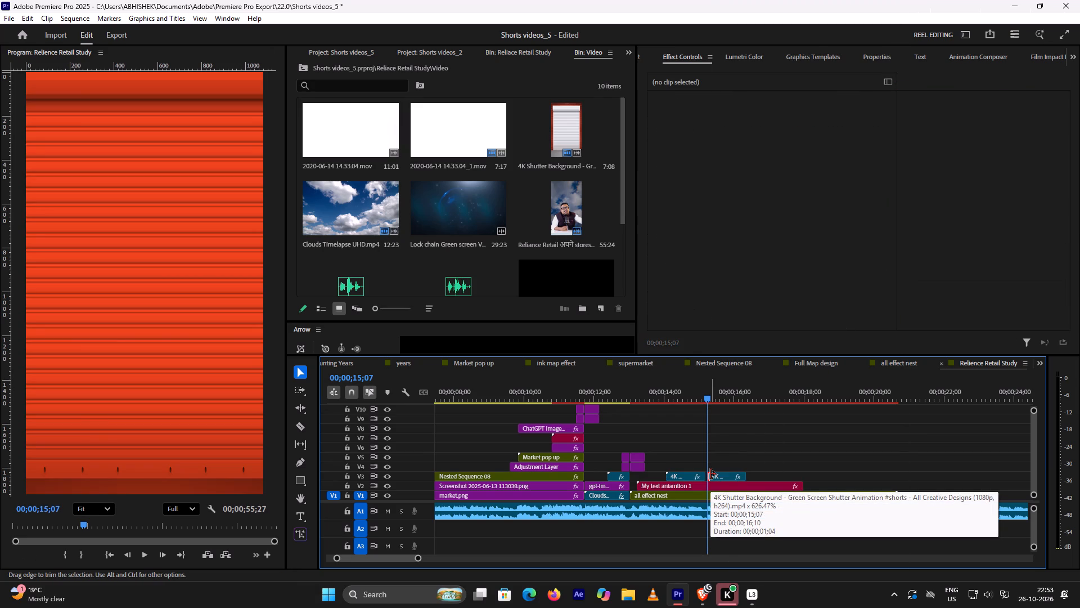
left_click(722, 478)
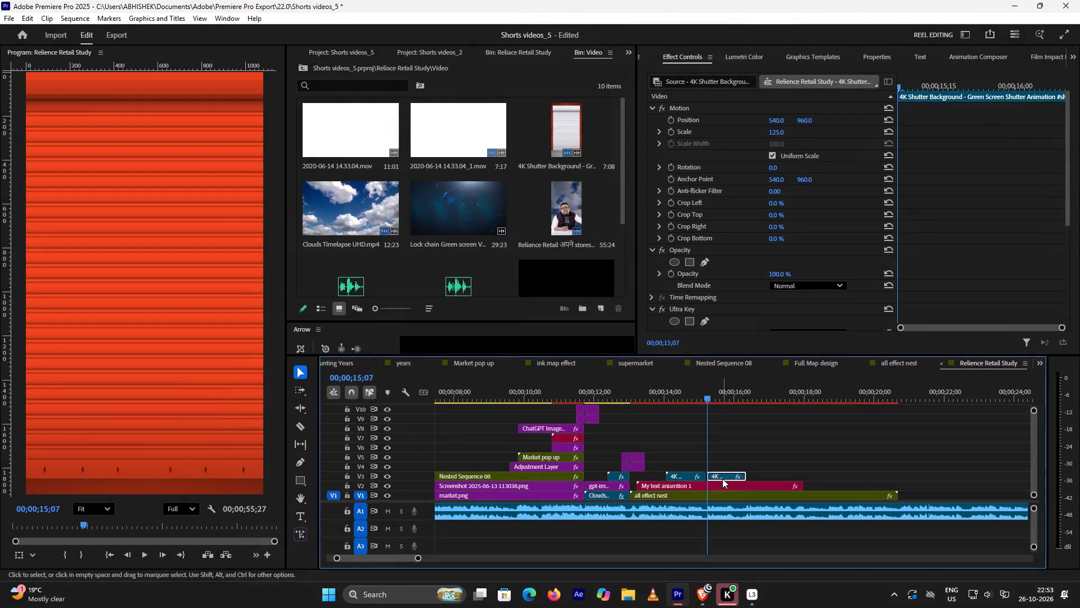
key("ctrl+r")
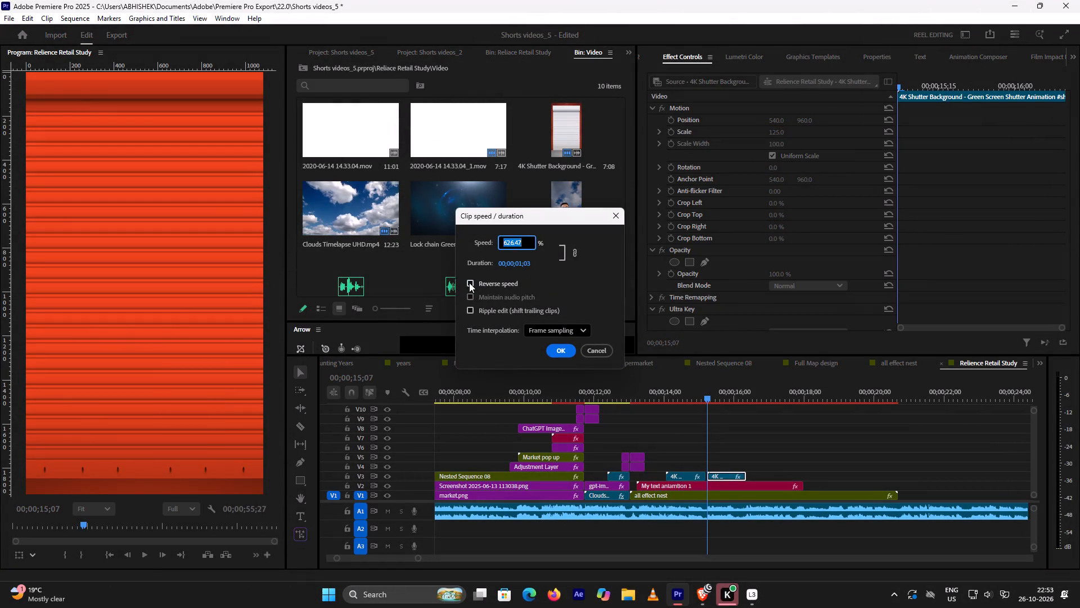
left_click(469, 283)
left_click(566, 351)
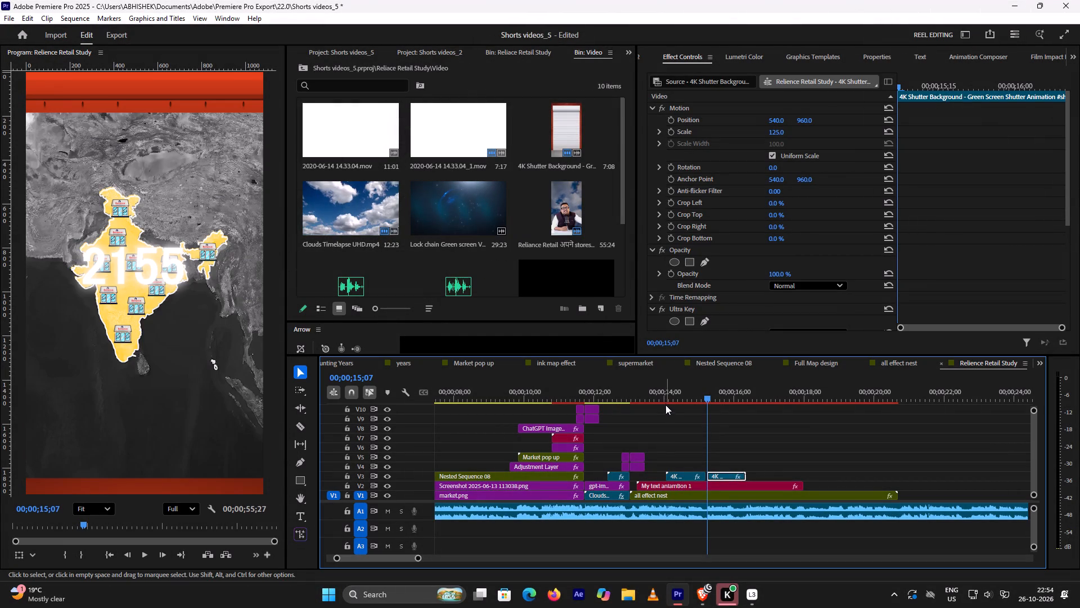
Play back the shutter transition from about 00;00;14;00 to 00;00;15;16, across the original and reversed clips.
left_click(663, 394)
key("space")
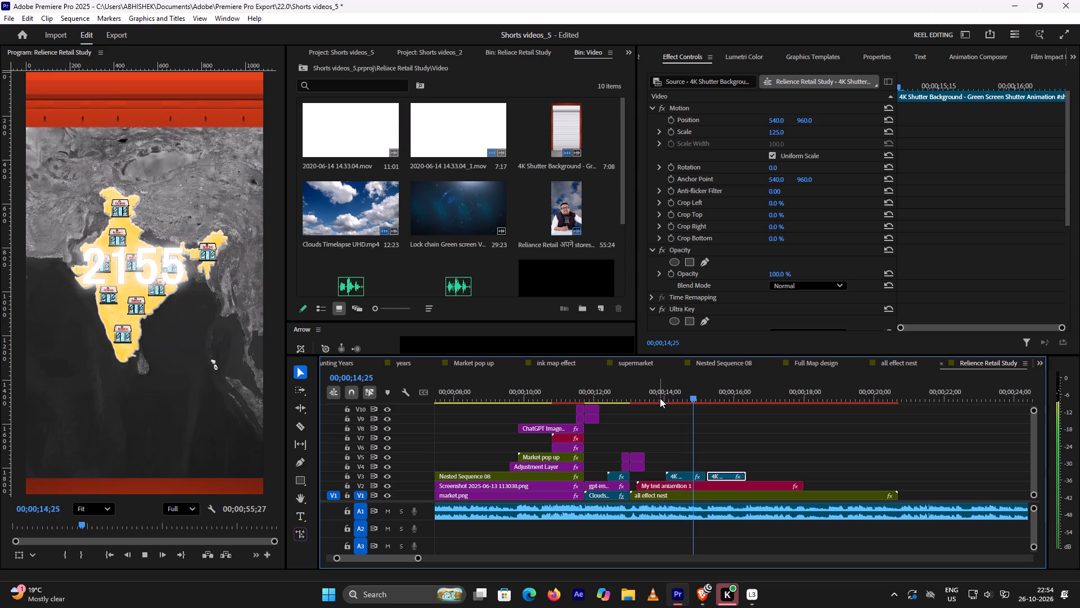
key("space")
key("space")
key("space")
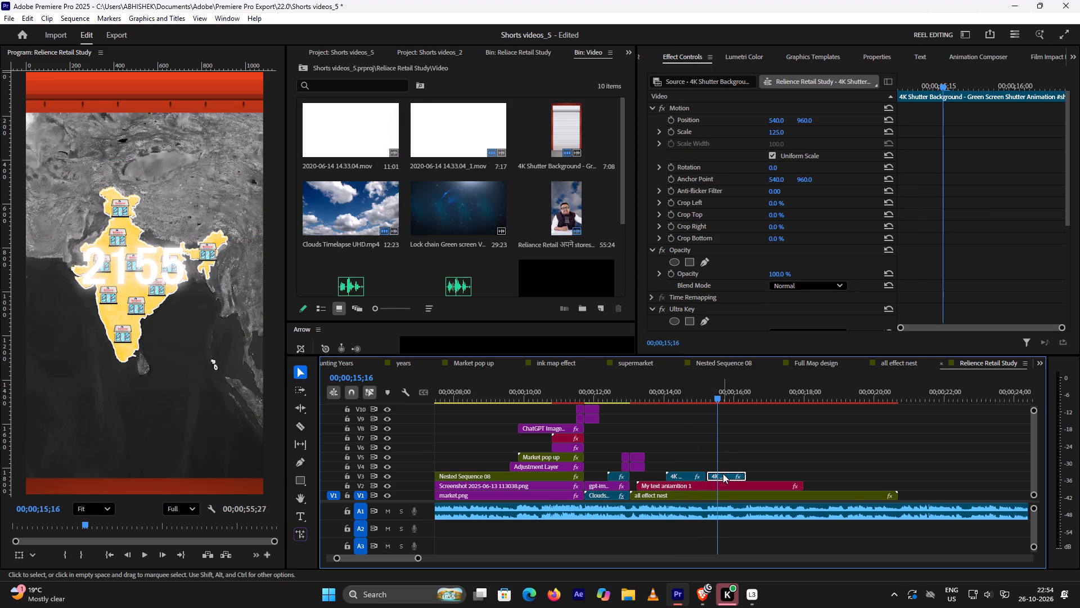
Swap the two V3 shutter clips, placing the reversed one first at about 00;00;14;03 and the original directly after it.
left_click_drag(723, 475, 683, 467)
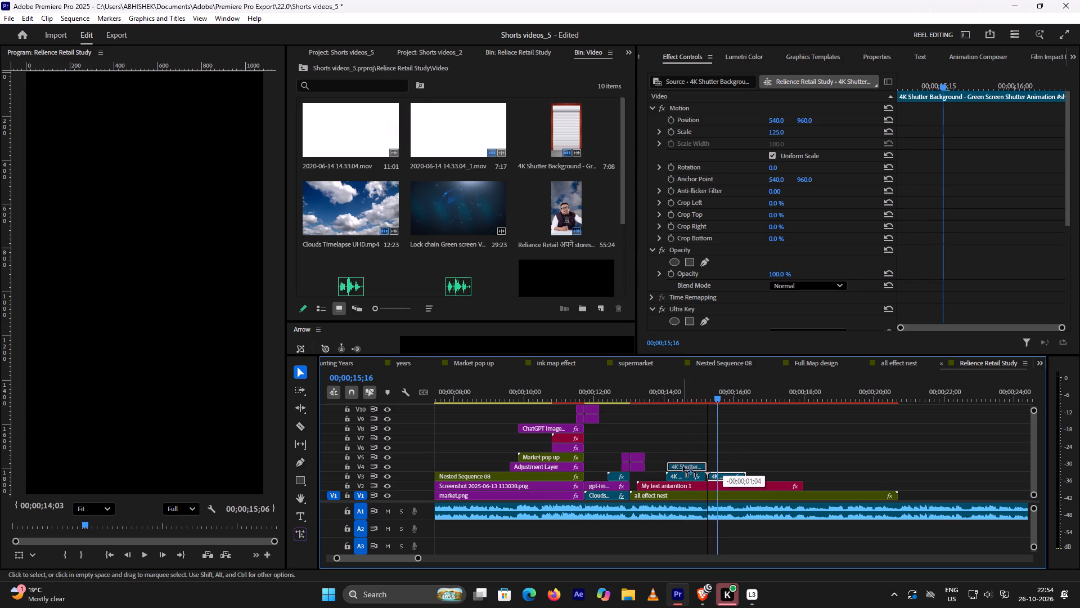
left_click_drag(683, 467, 681, 468)
left_click(683, 473)
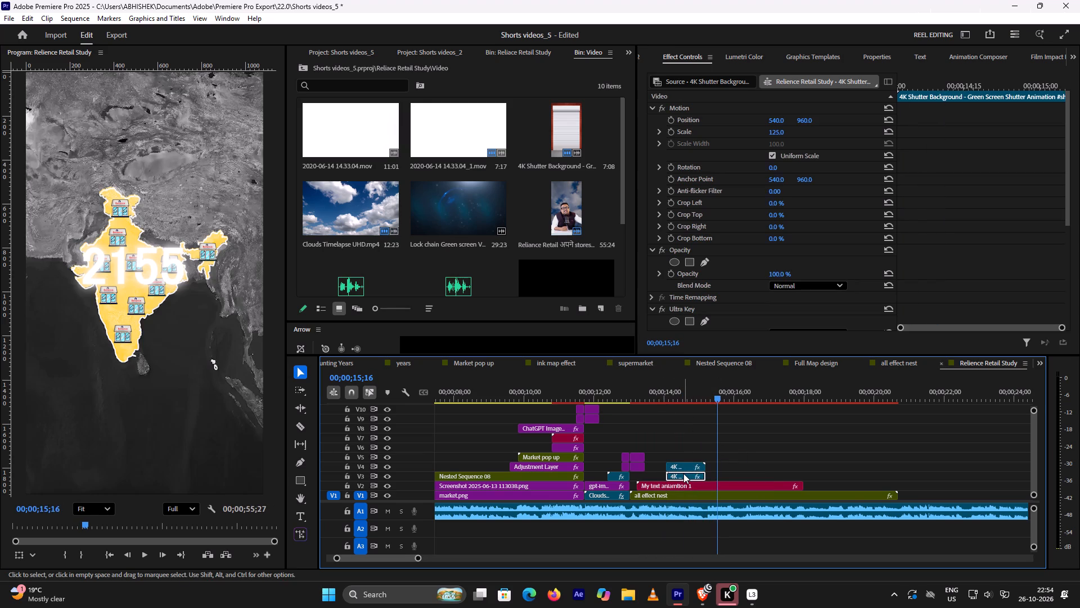
left_click_drag(683, 473, 724, 476)
left_click_drag(690, 464, 690, 472)
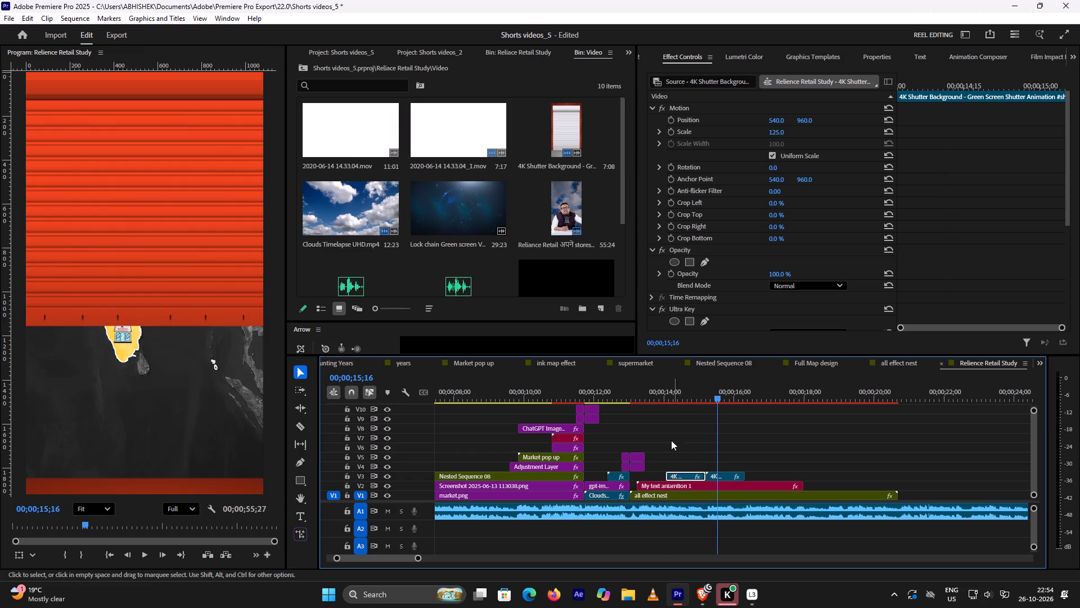
Play back the swapped shutter clips from about 00;00;14;00 and replay the section around their junction near 00;00;15;10.
left_click(665, 397)
key("space")
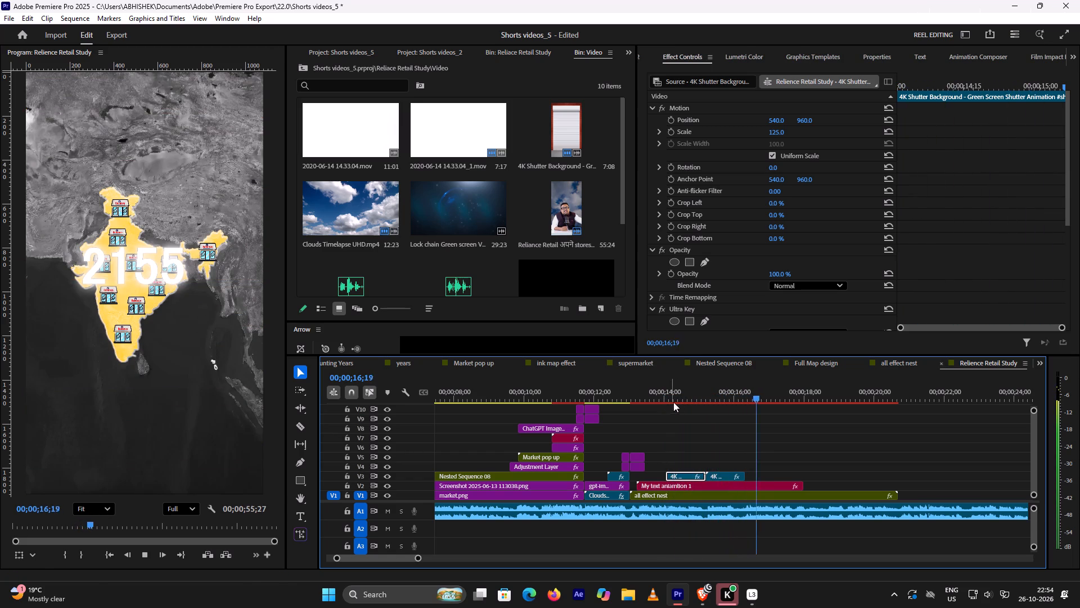
key("space")
left_click(718, 395)
key("space")
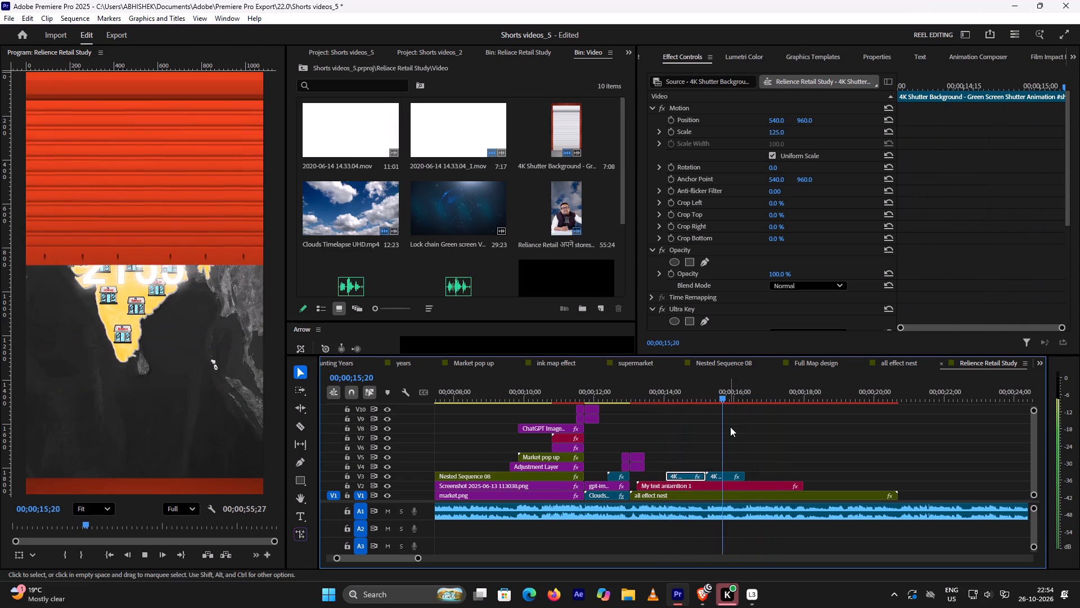
key("space")
left_click(679, 389)
key("space")
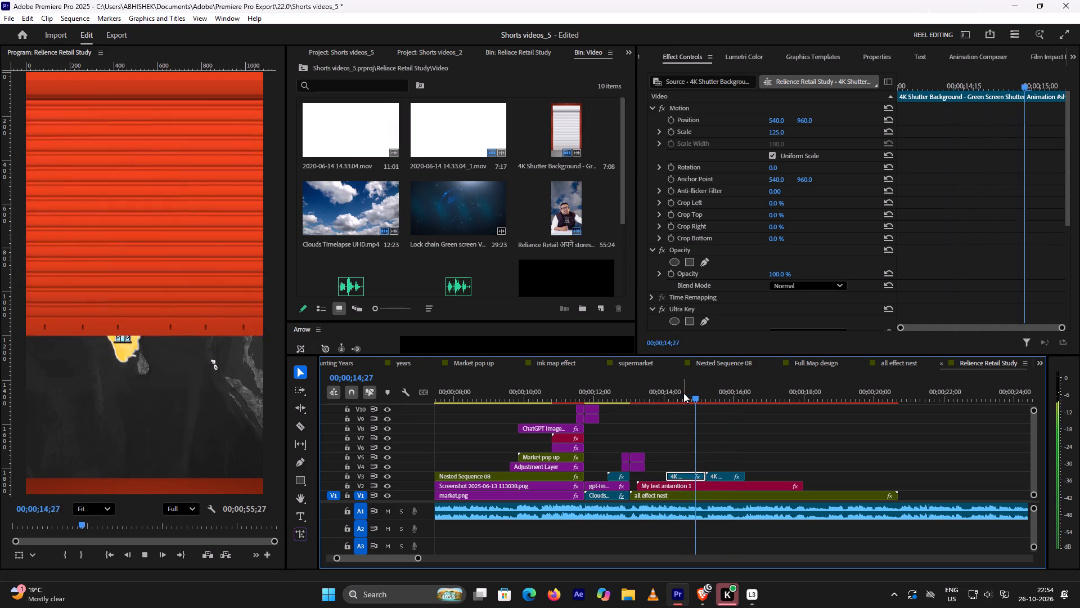
key("space")
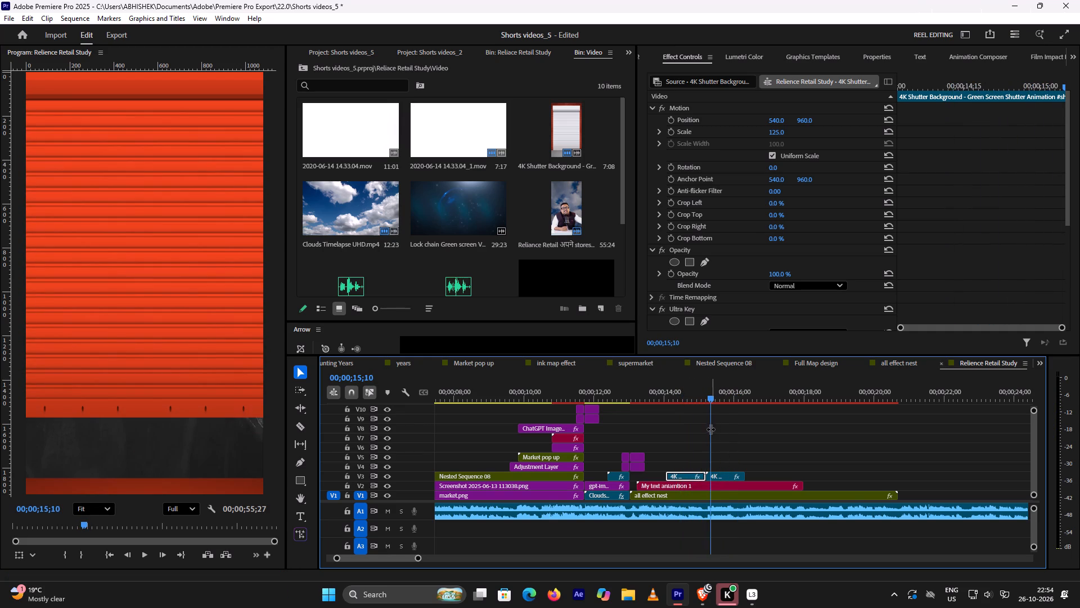
key("Left")
key("Down")
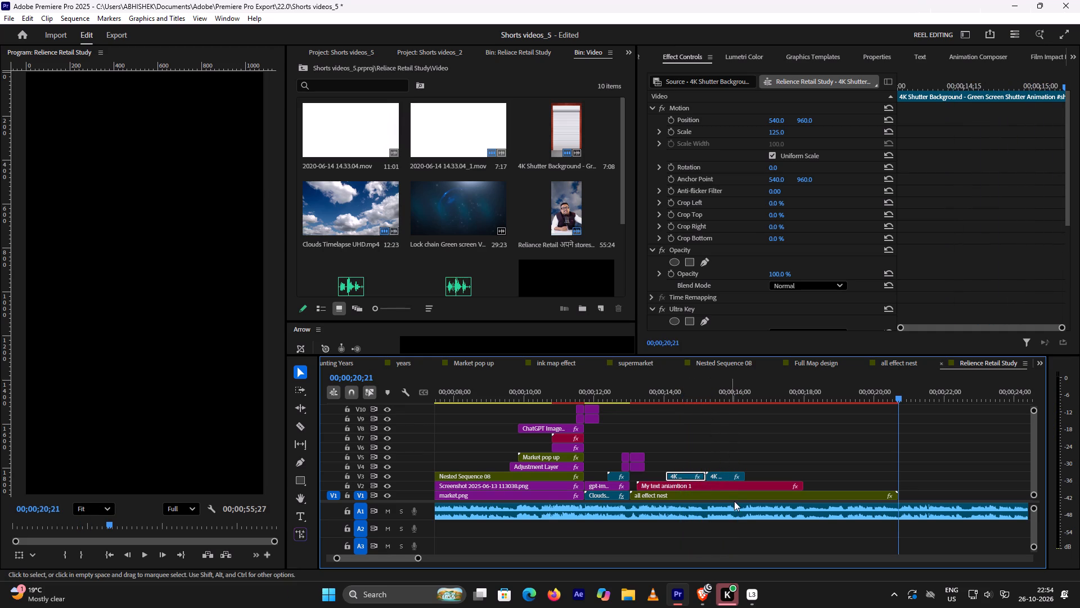
Switch to Brave and watch the tutorial's section on reversing and aligning the two shutter clips, up to 1:24:23.
left_click(678, 601)
key("f")
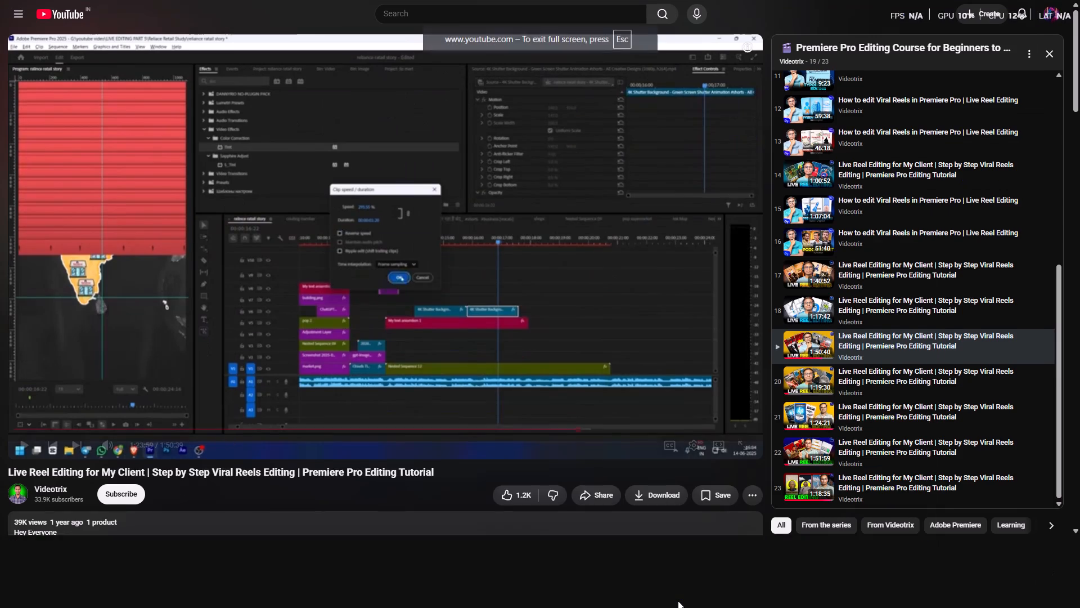
type("f")
key("space")
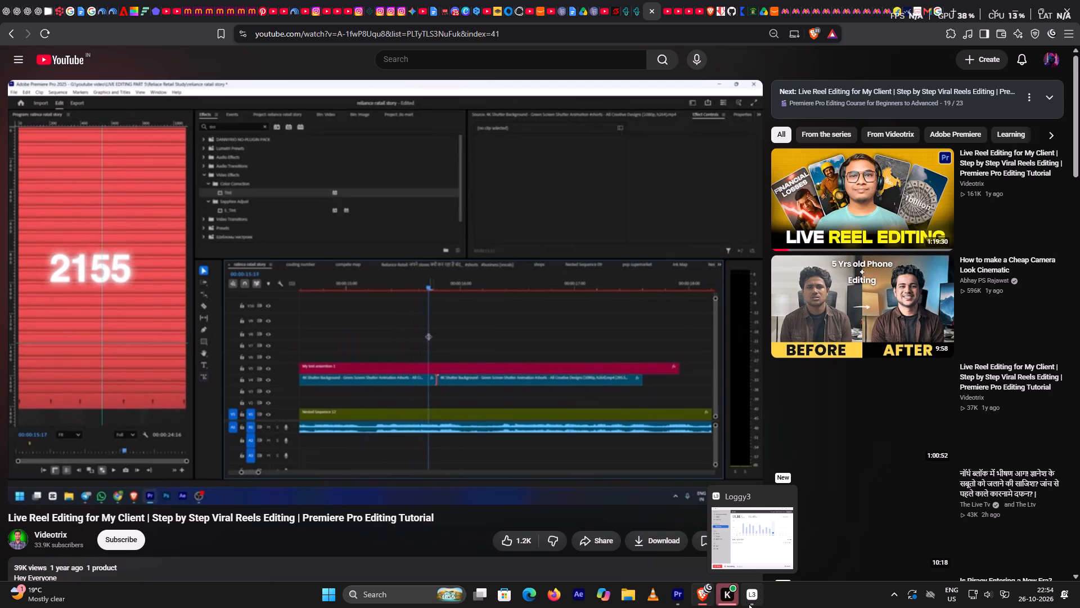
key("space")
Open the Windows search.
left_click(392, 597)
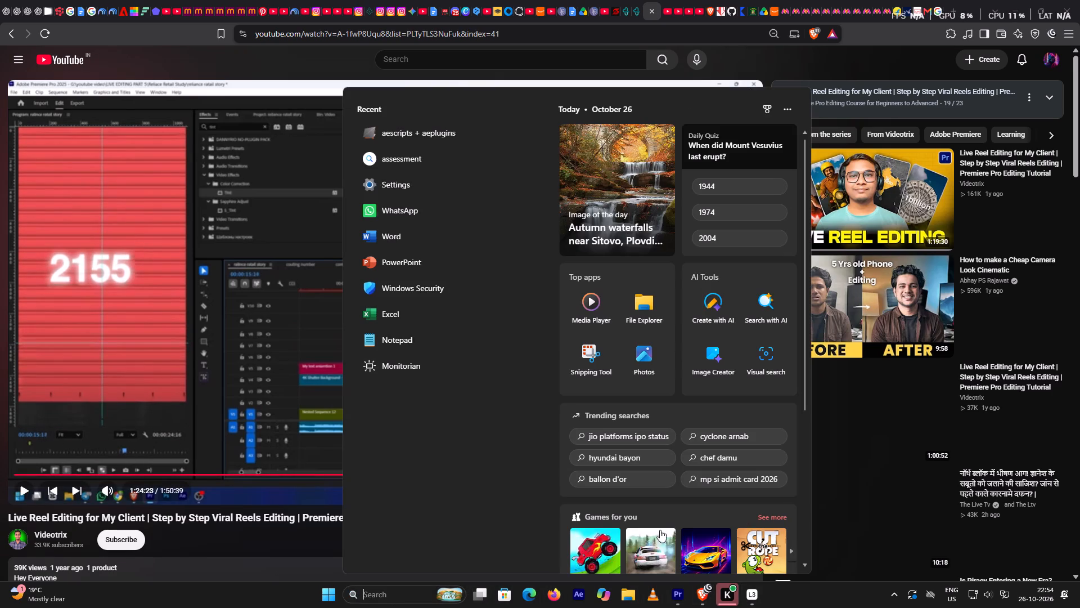
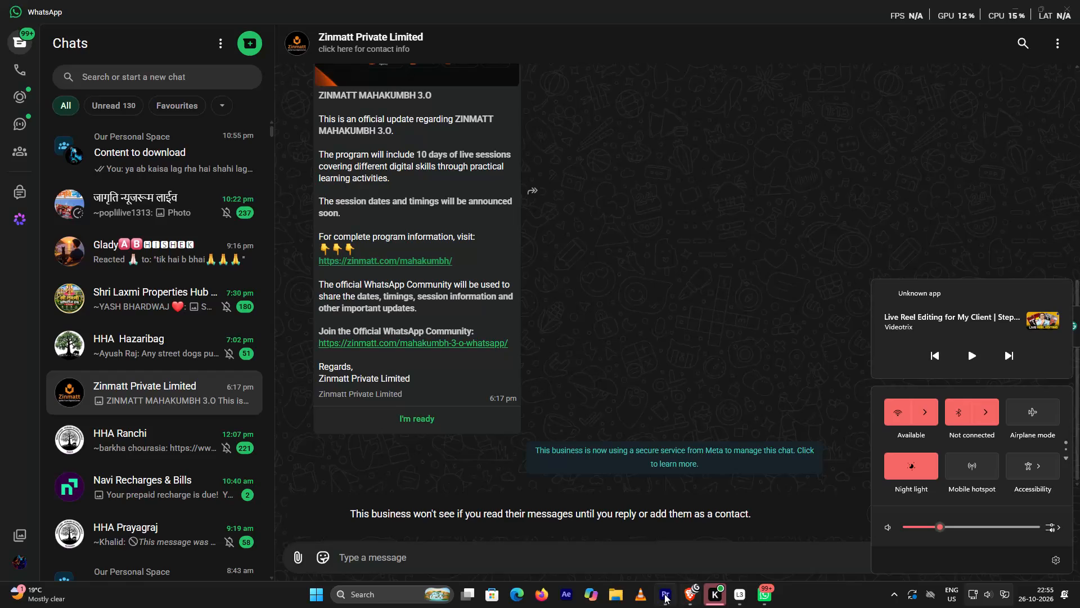
Switch to Premiere Pro, play back the shutter section from about 00;00;13;00, and scrub the first shutter clip between 00;00;14;09 and 00;00;15;07.
left_click(663, 594)
key("space")
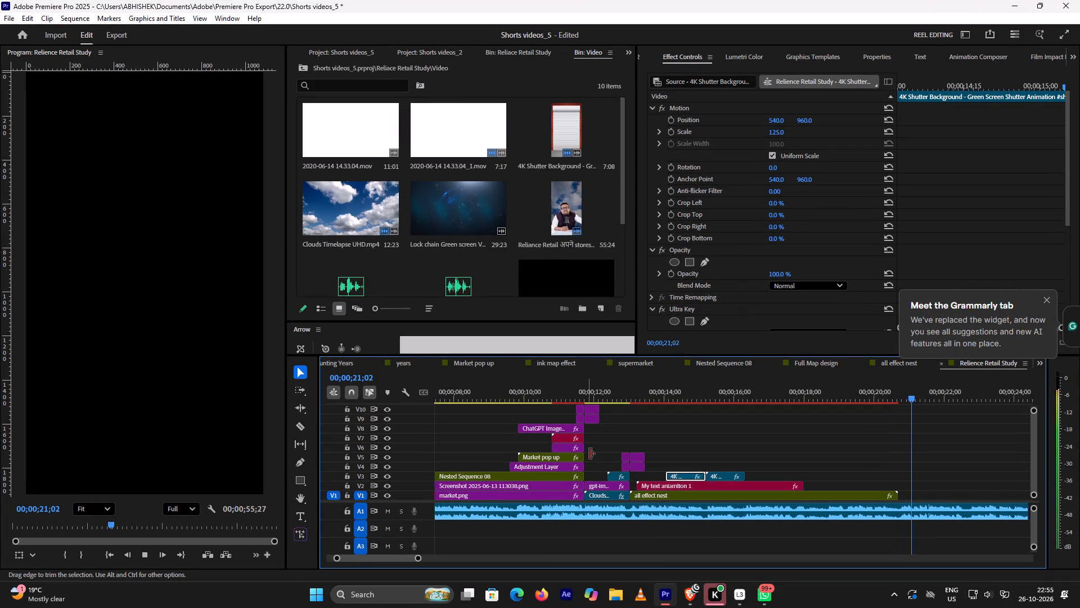
key("space")
left_click(625, 397)
key("space")
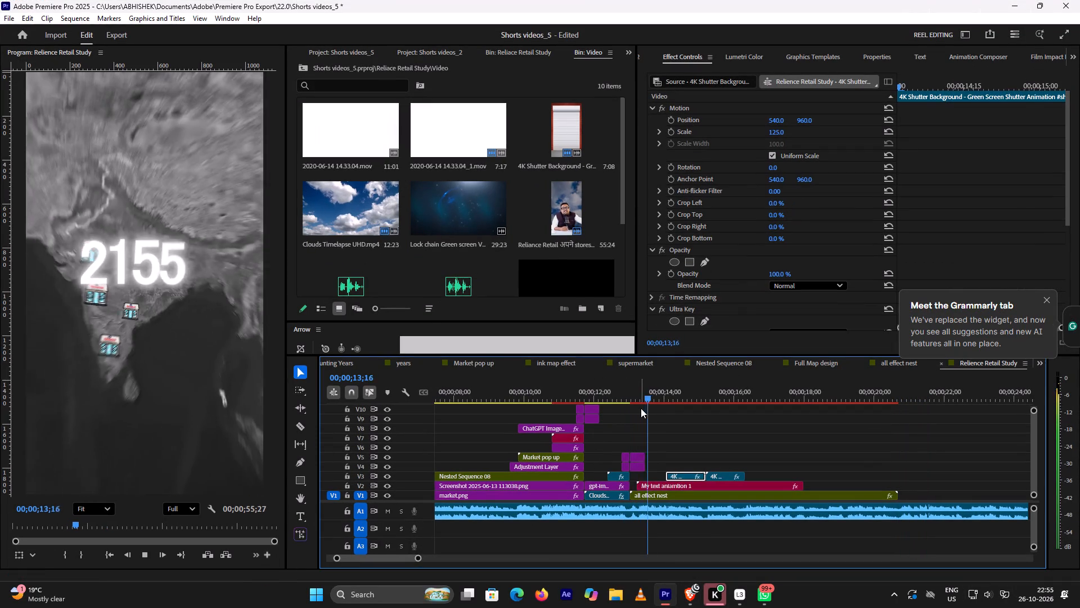
key("space")
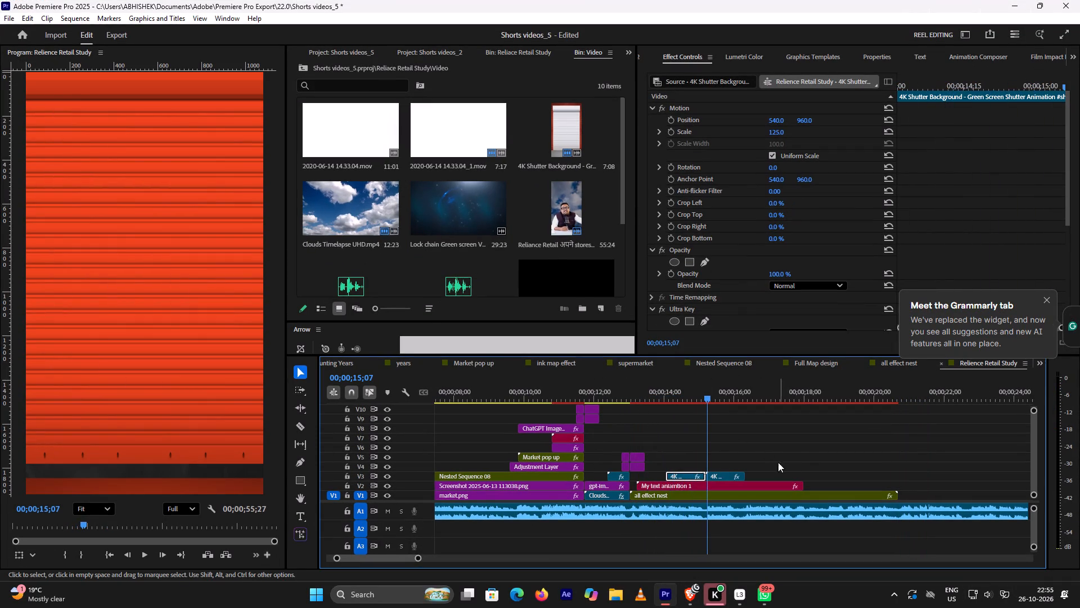
left_click_drag(711, 396, 686, 403)
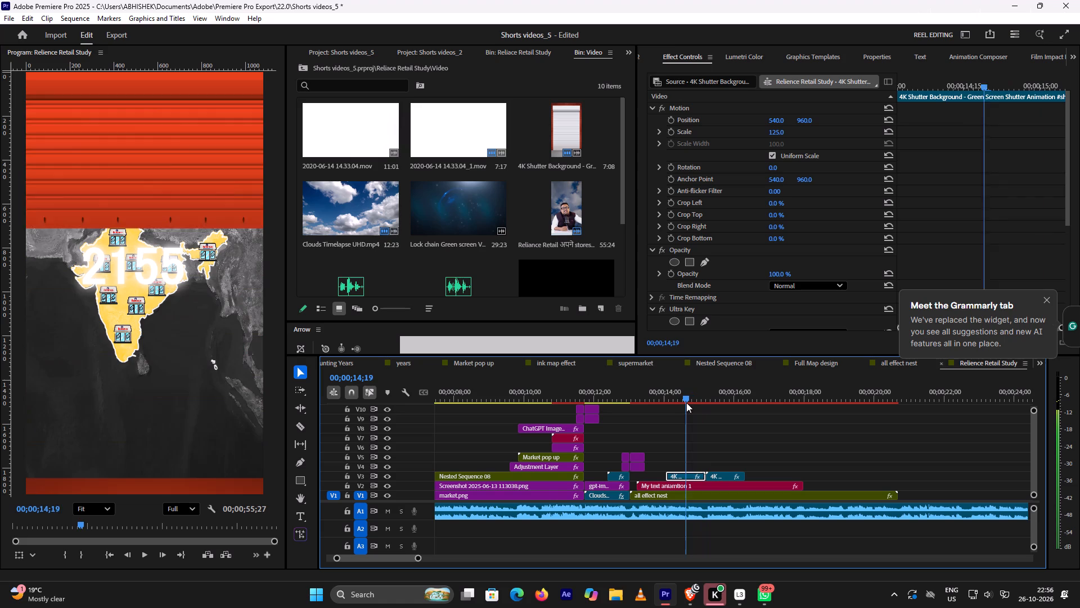
left_click_drag(686, 403, 679, 410)
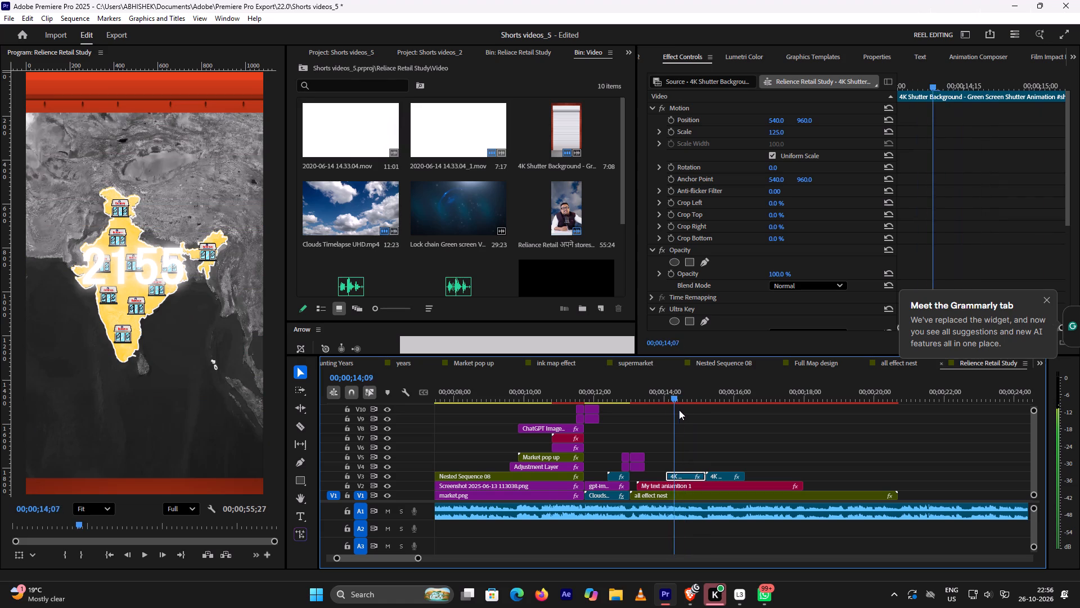
left_click_drag(679, 410, 703, 423)
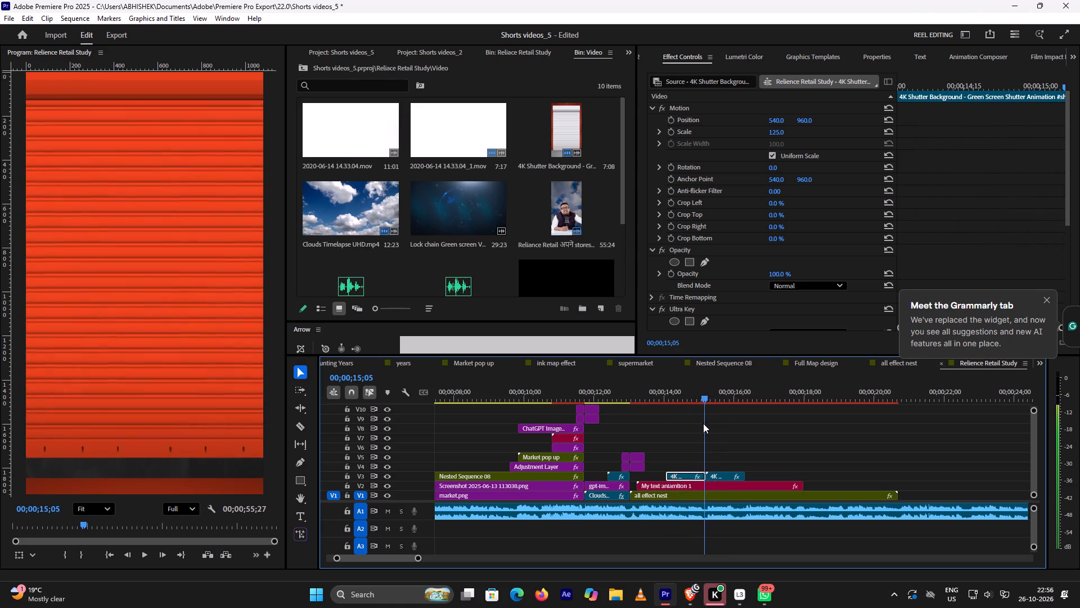
left_click_drag(703, 423, 678, 428)
Set the Scale of the first shutter clip on V3 to 159.
left_click(682, 476)
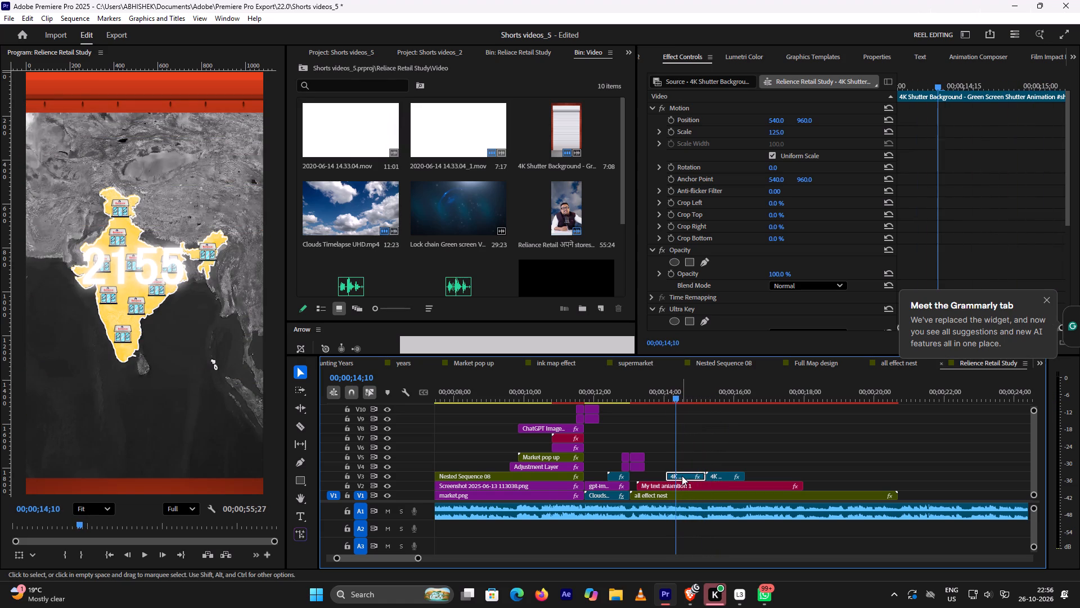
left_click_drag(782, 269, 759, 216)
left_click_drag(778, 132, 786, 127)
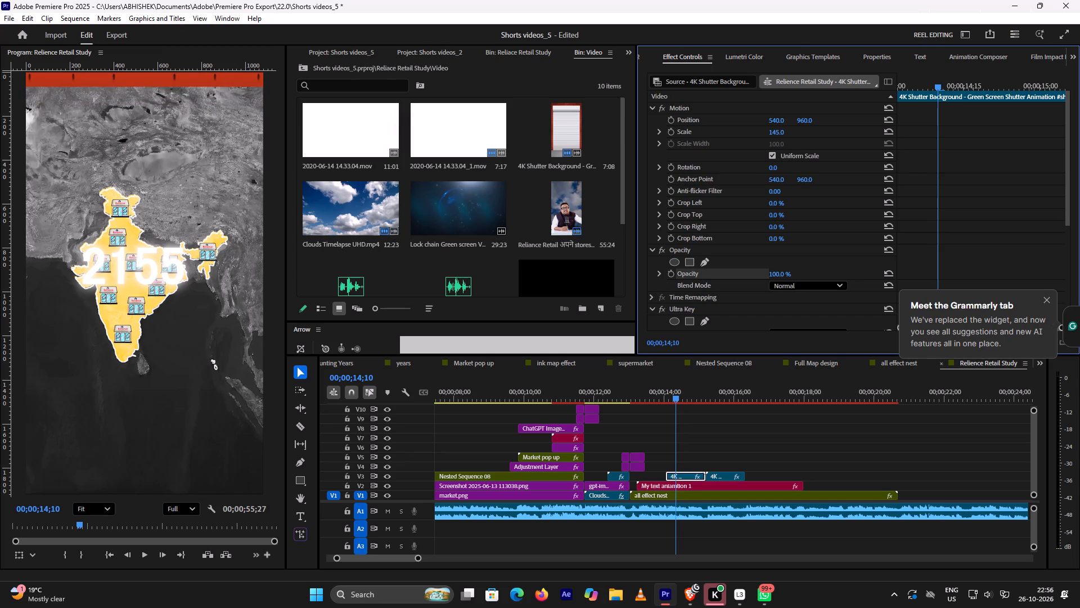
left_click_drag(786, 127, 792, 123)
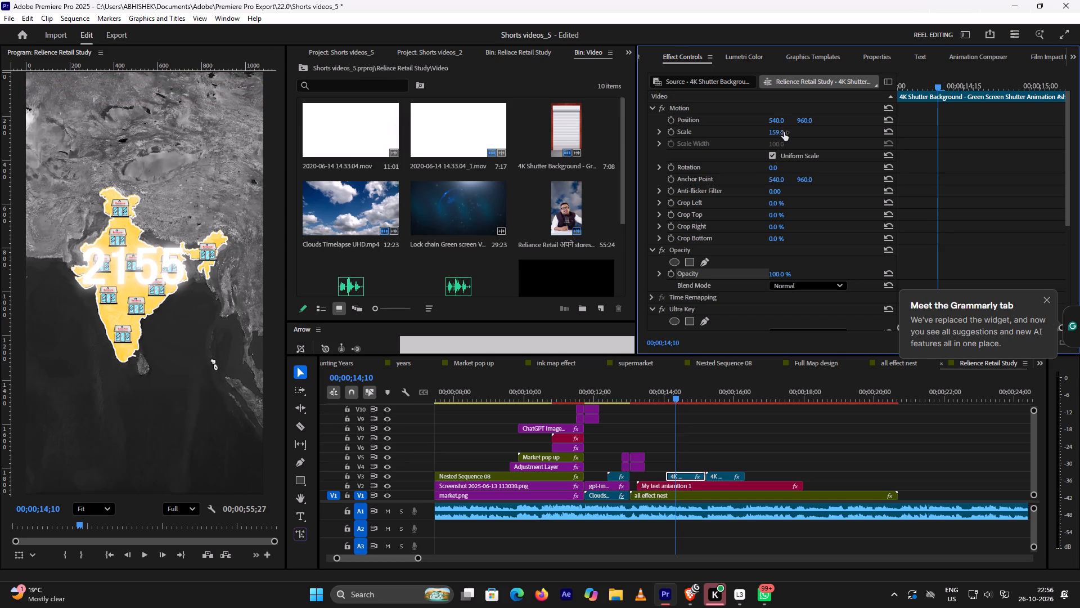
Set the second shutter clip's Scale to 158 and play back both clips from about 00;00;14;05.
left_click(726, 382)
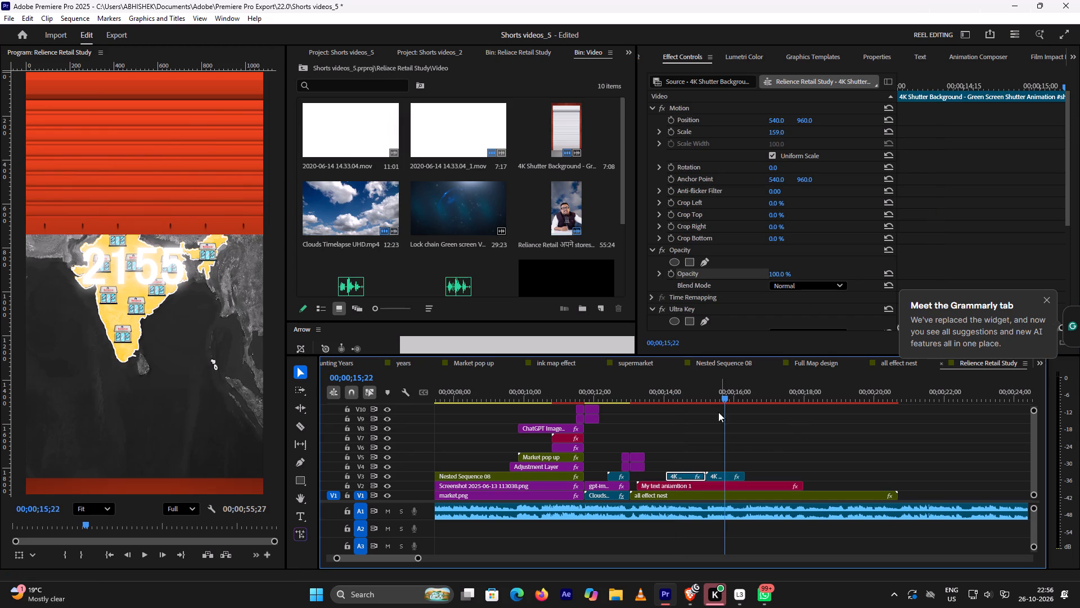
left_click(714, 475)
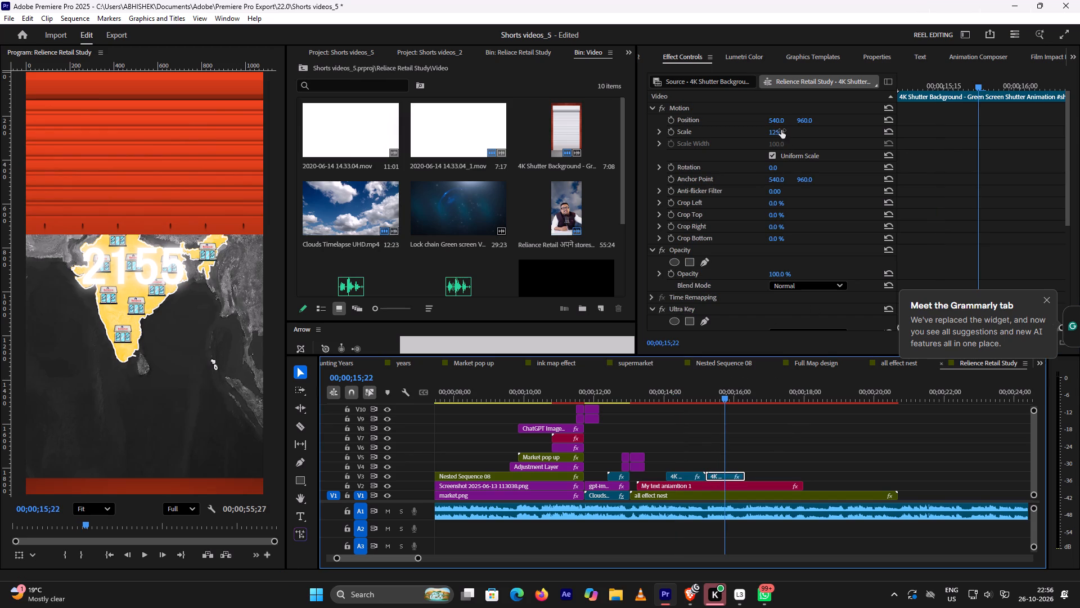
left_click_drag(780, 131, 794, 124)
left_click_drag(725, 397, 739, 396)
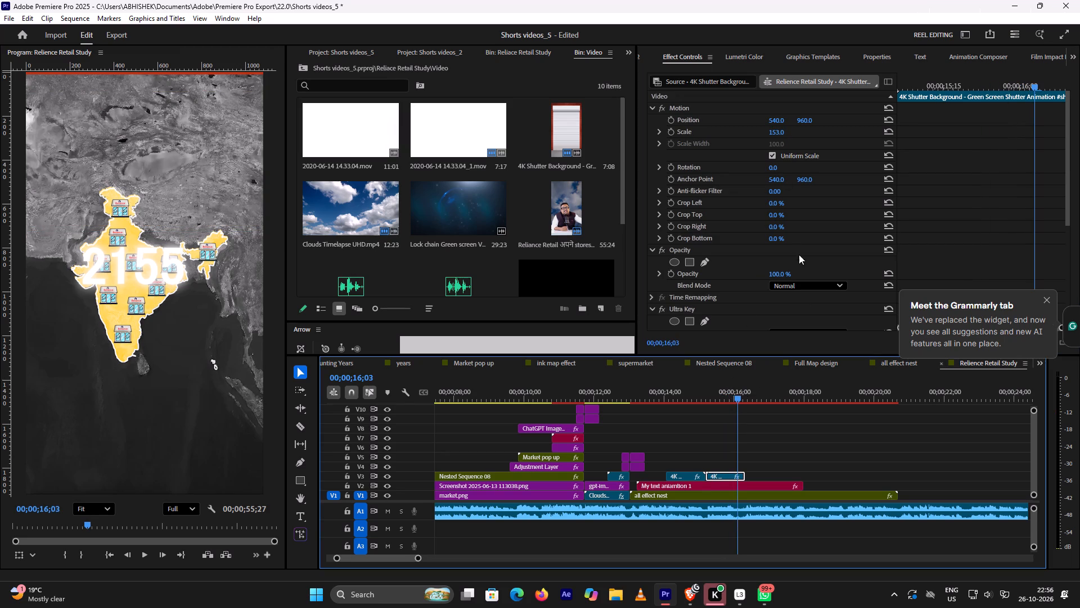
left_click(778, 133)
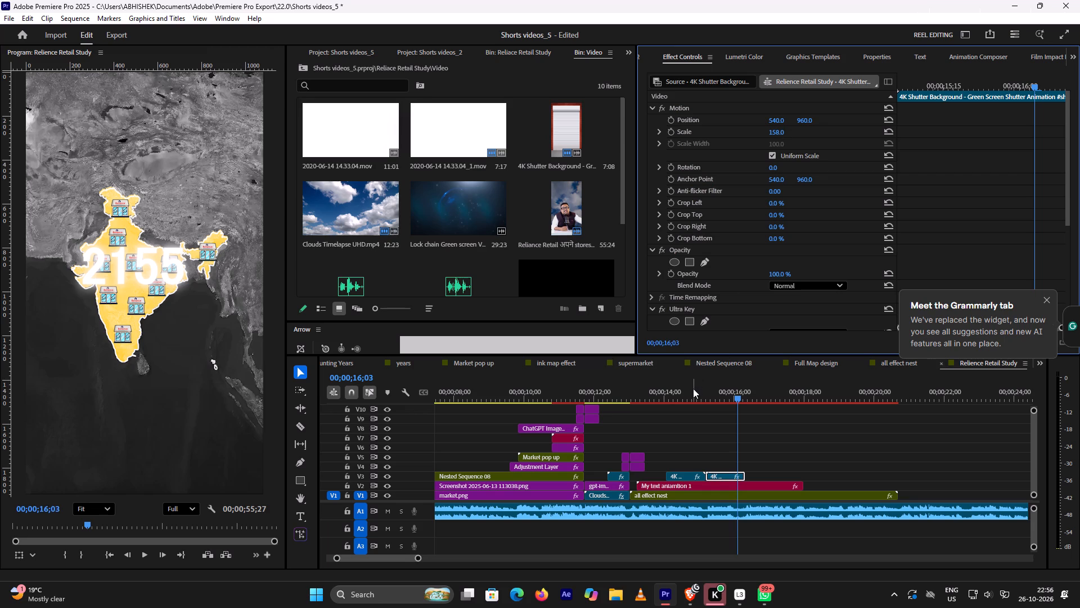
left_click(672, 390)
key("space")
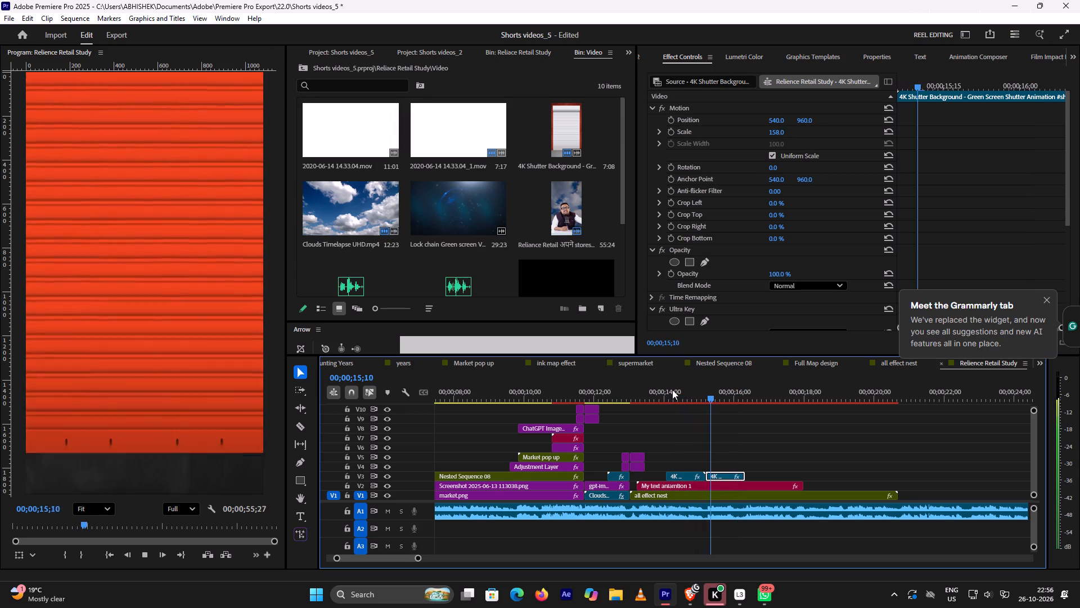
key("space")
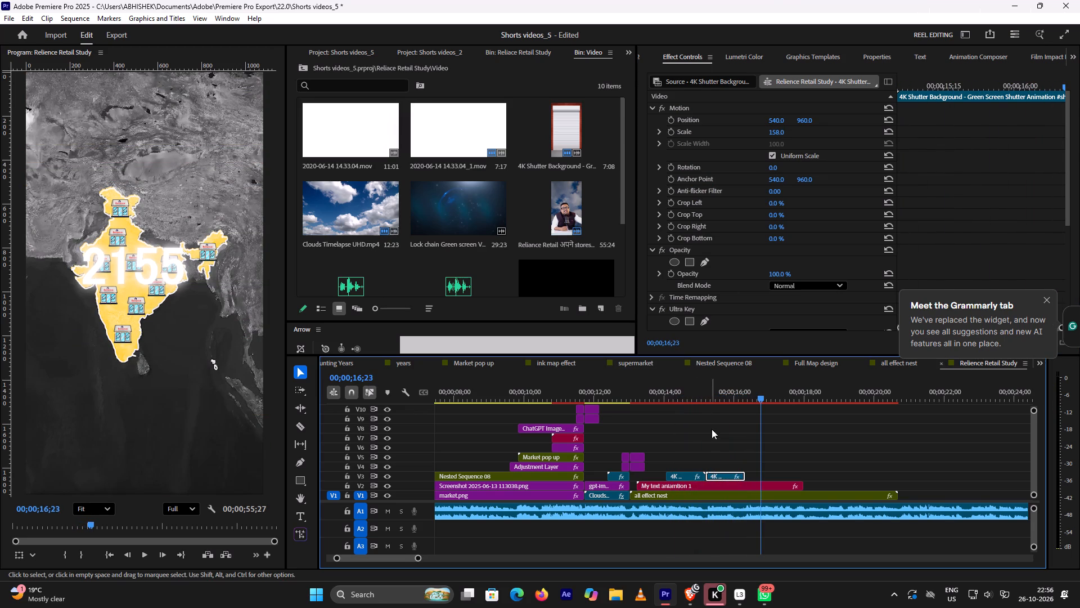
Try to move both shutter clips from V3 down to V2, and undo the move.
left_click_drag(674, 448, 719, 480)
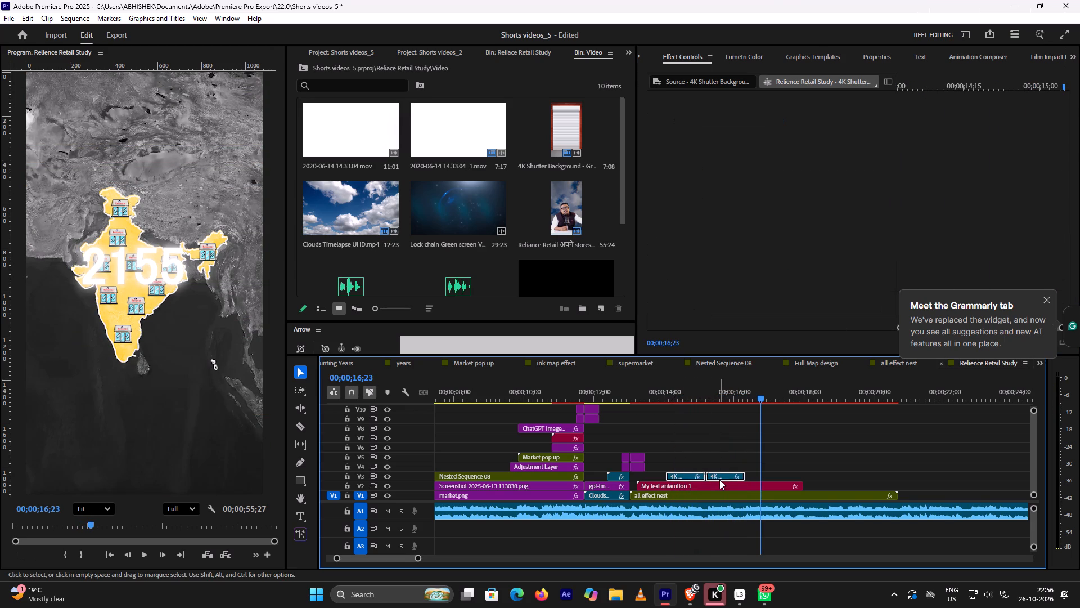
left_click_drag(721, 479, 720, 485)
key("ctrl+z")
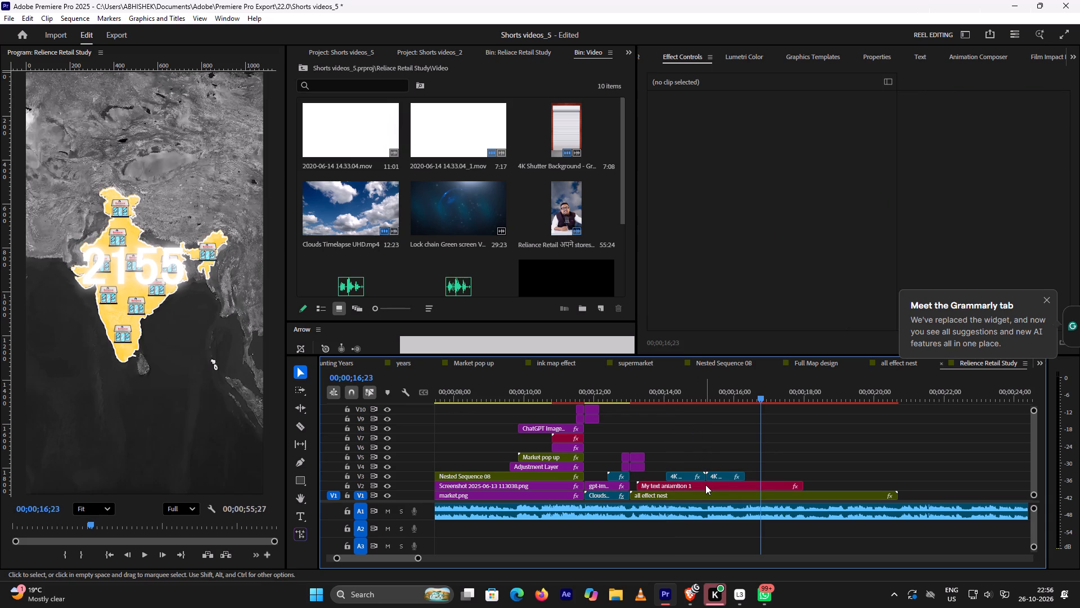
Place both shutter clips on V2 with the My text aniamtion 1 clip above them on V3, and play back the section.
left_click_drag(704, 484, 704, 449)
left_click_drag(677, 458, 712, 478)
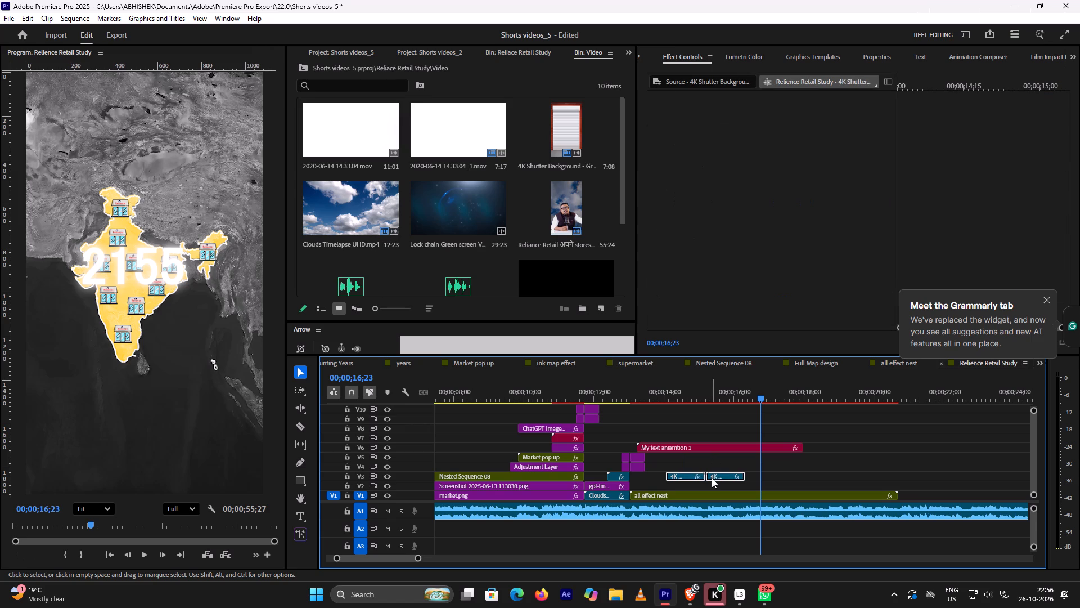
left_click_drag(712, 477, 713, 483)
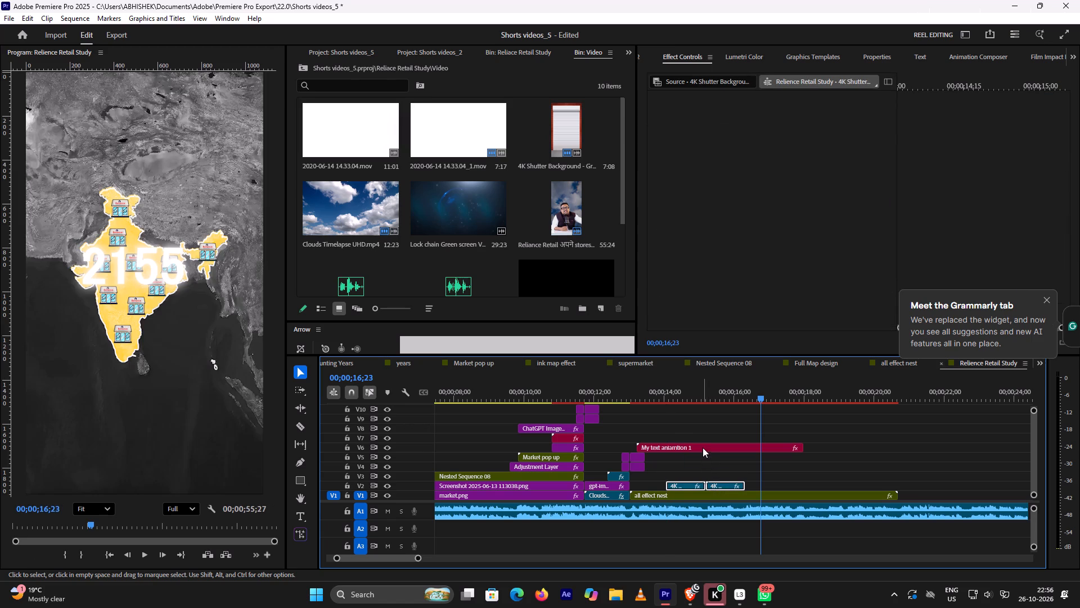
left_click_drag(702, 446, 705, 470)
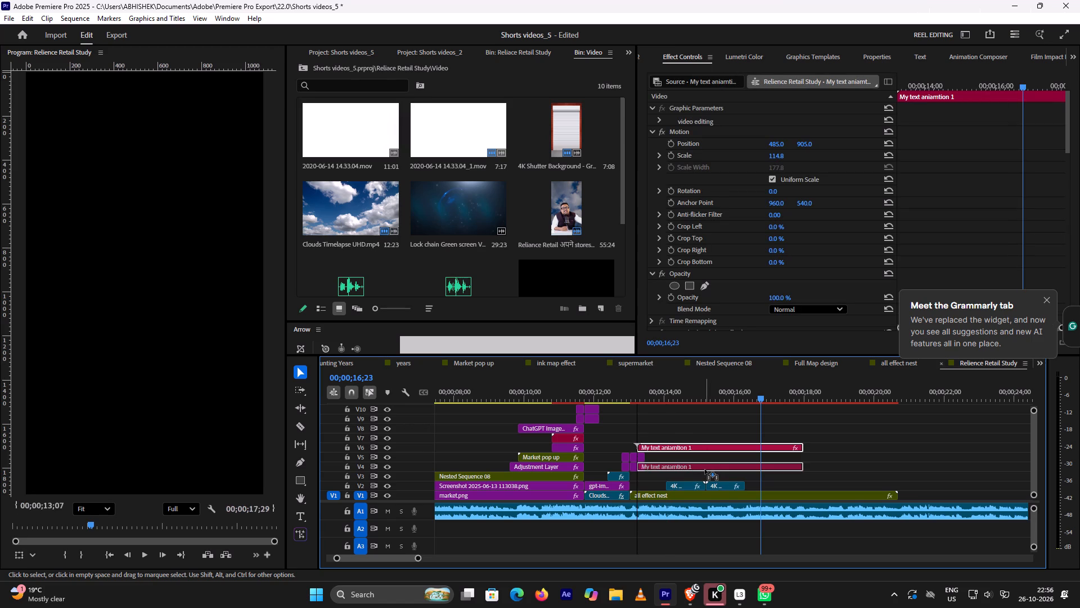
left_click_drag(705, 470, 708, 473)
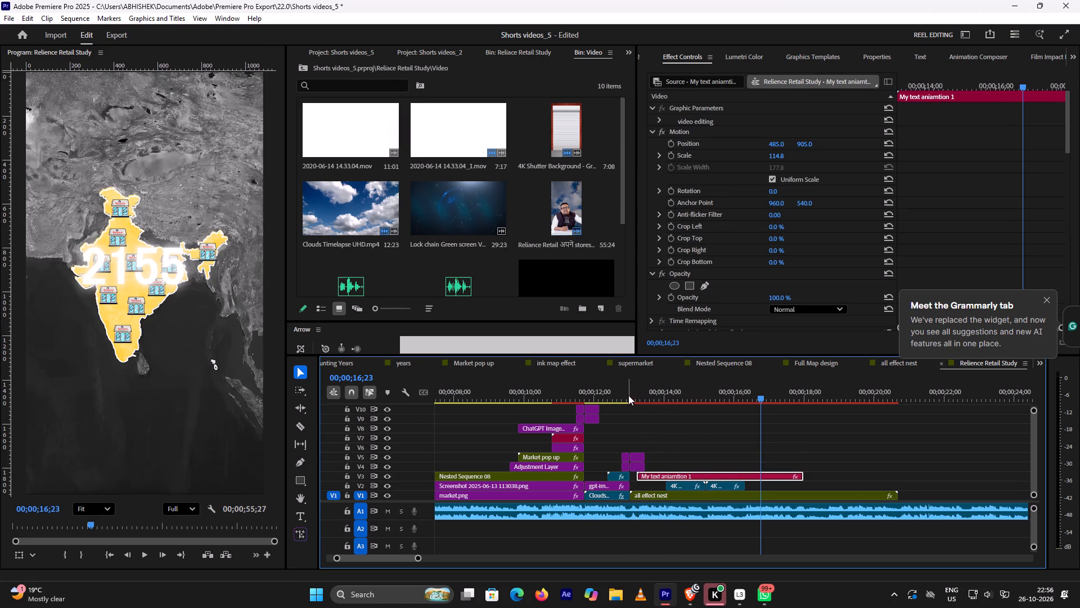
left_click(628, 395)
key("space")
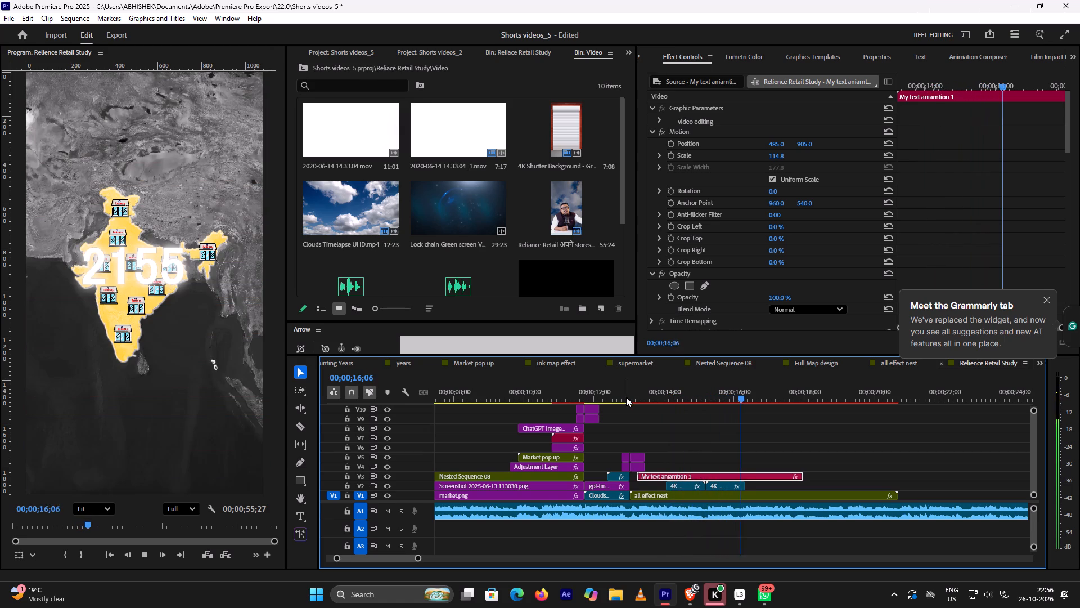
key("space")
Switch to Brave and rewatch the tutorial's shutter transition with the 2155 text, pausing at 1:24:15.
left_click(691, 600)
key("space")
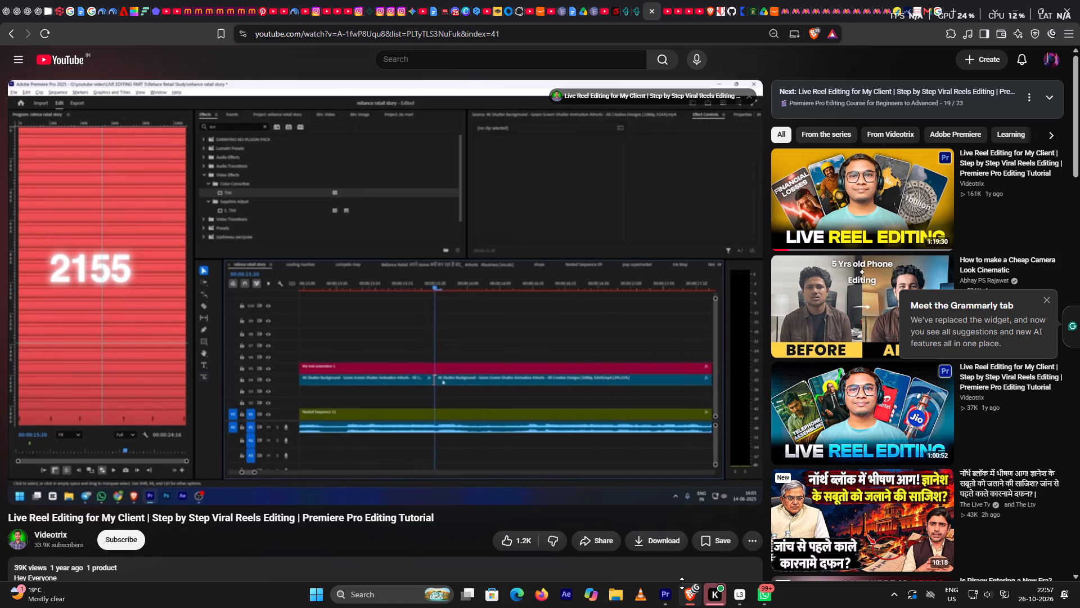
key("Left")
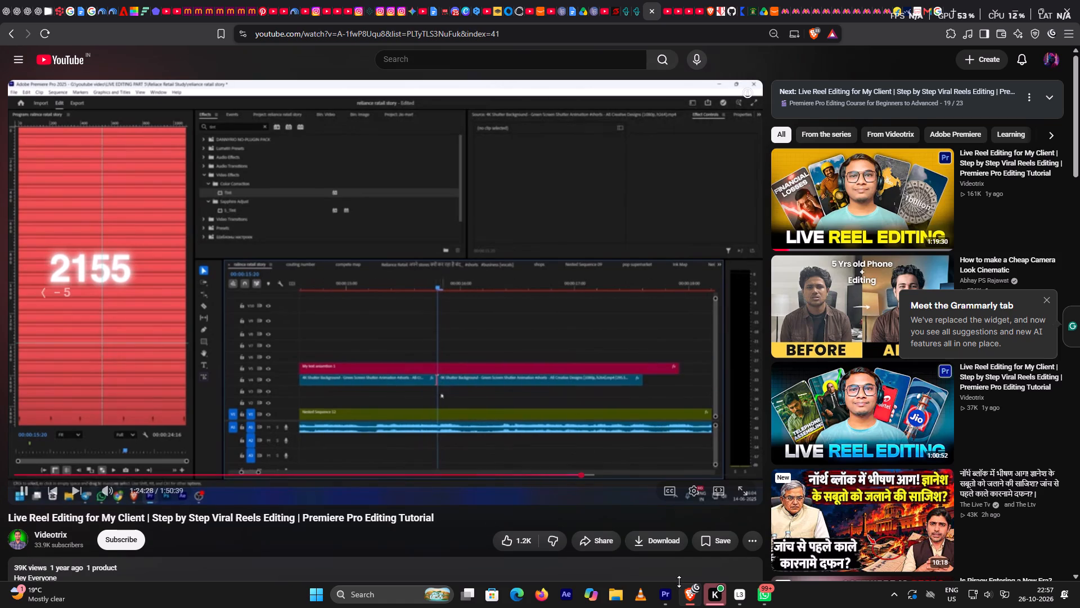
key("Left")
key("Left")
key("Left")
key("Left")
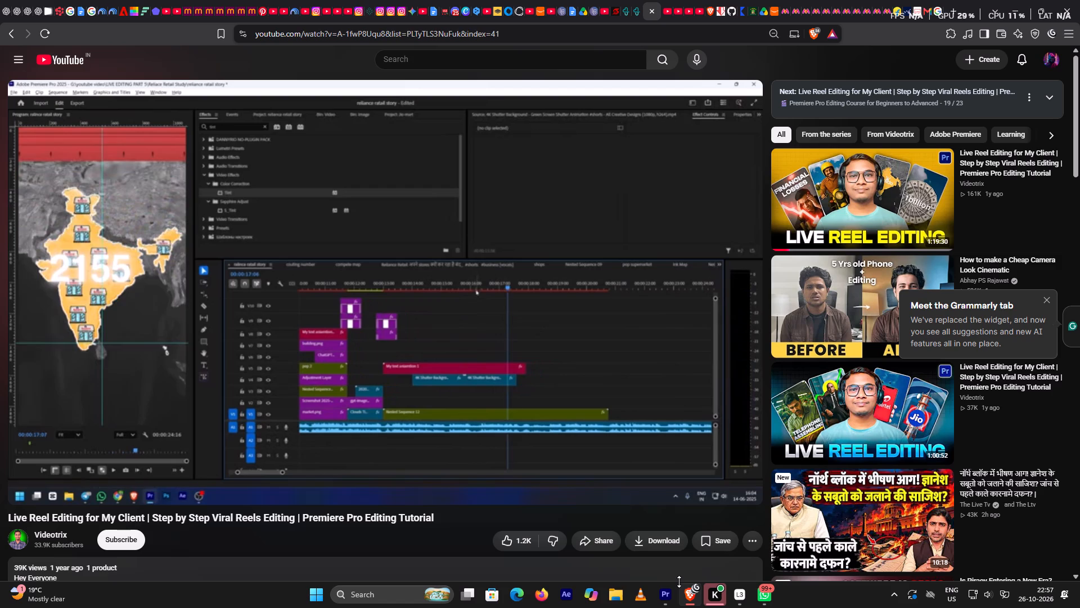
key("space")
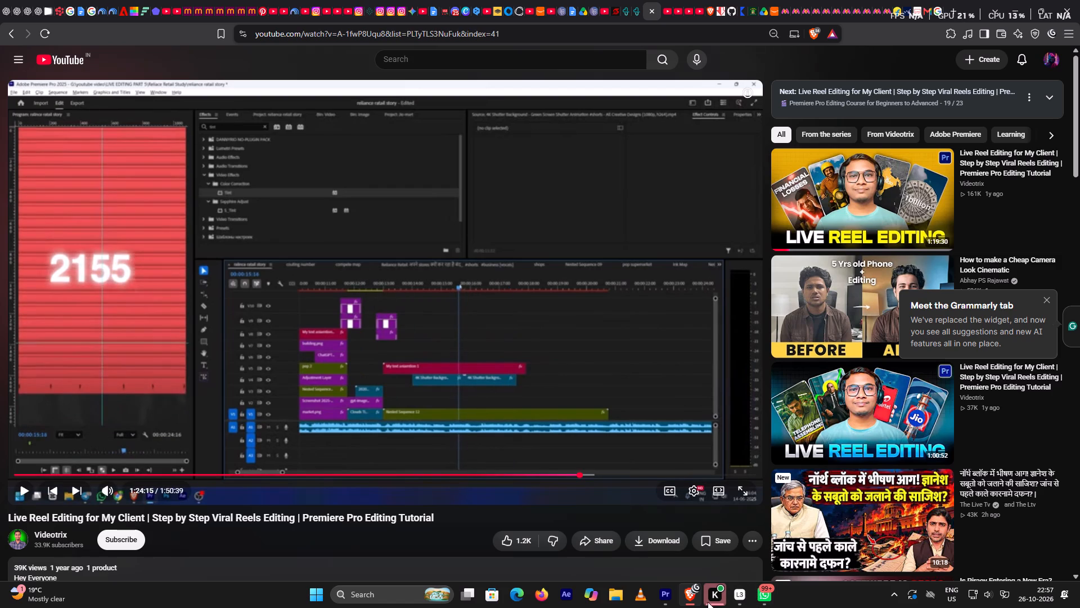
Back in Premiere Pro, replay from about 00;00;14;00 and move the second shutter clip along V2 to start at about 00;00;16;12.
left_click(674, 595)
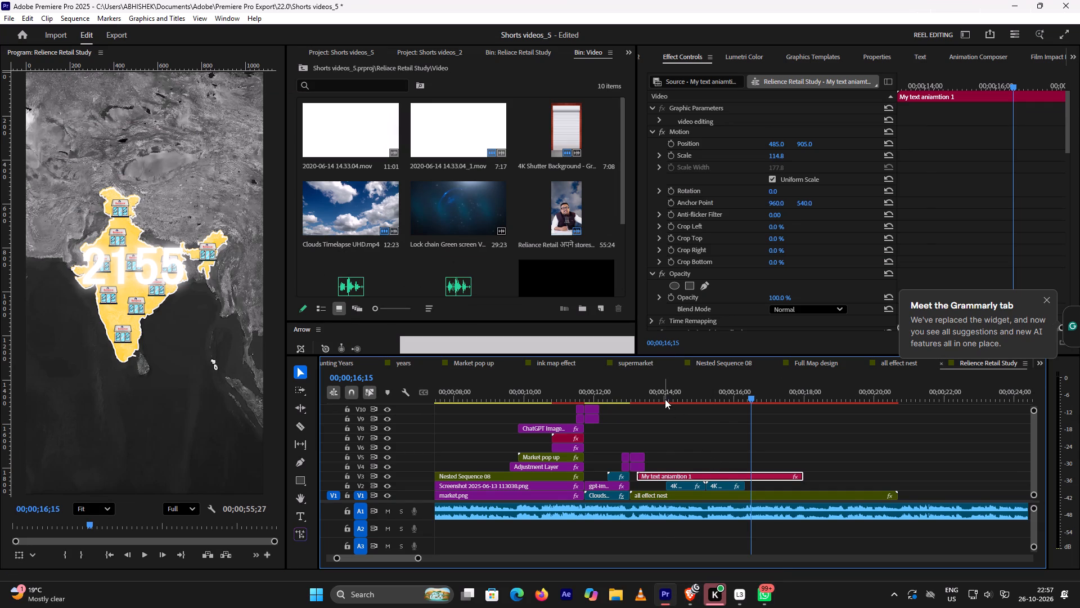
left_click(662, 395)
key("space")
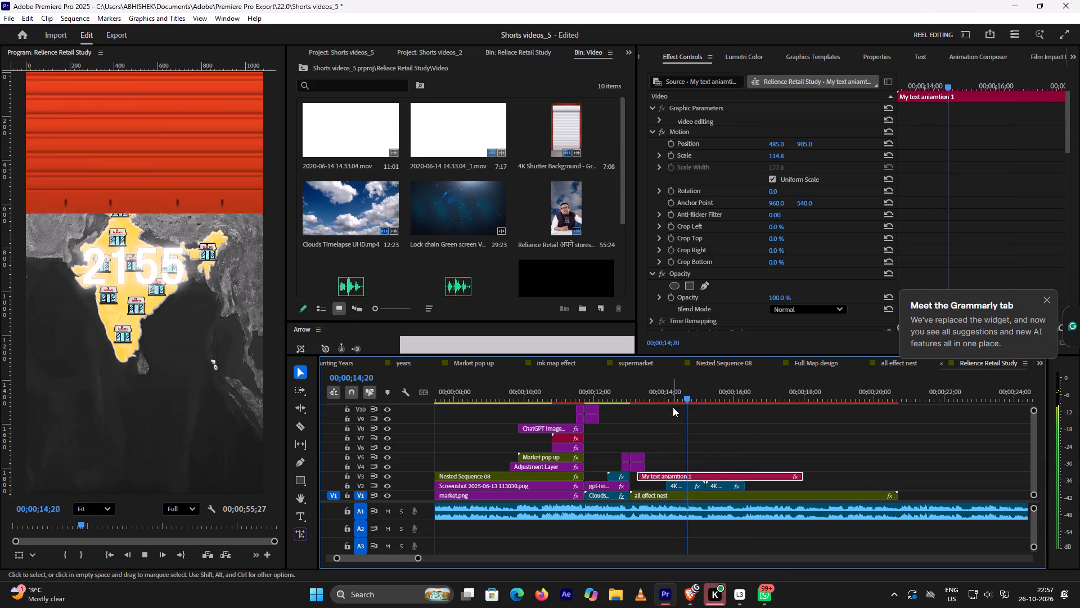
key("space")
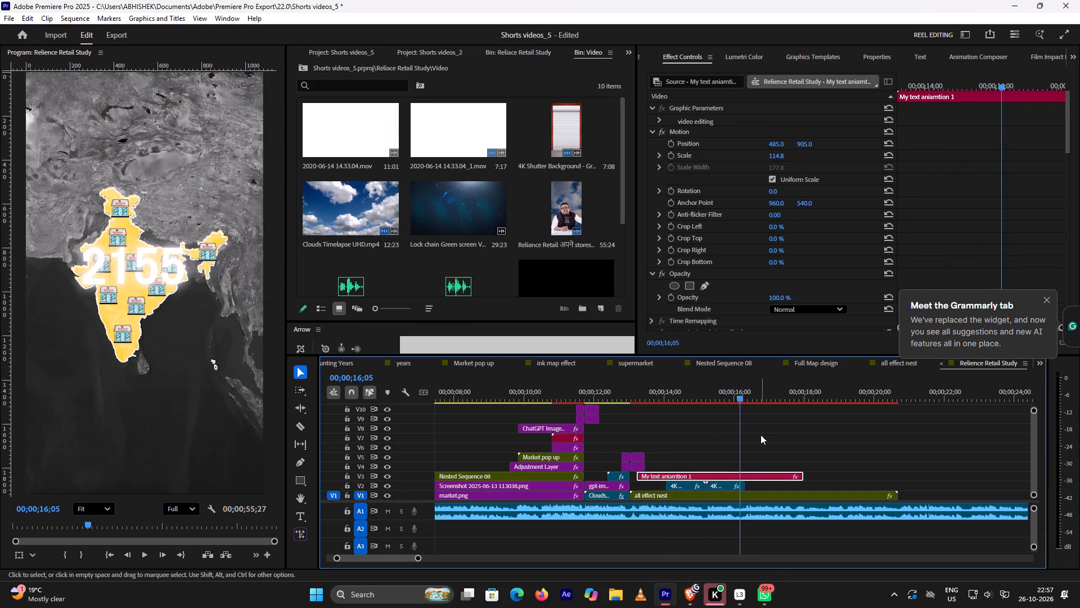
scroll(760, 435, "up", 9, "alt")
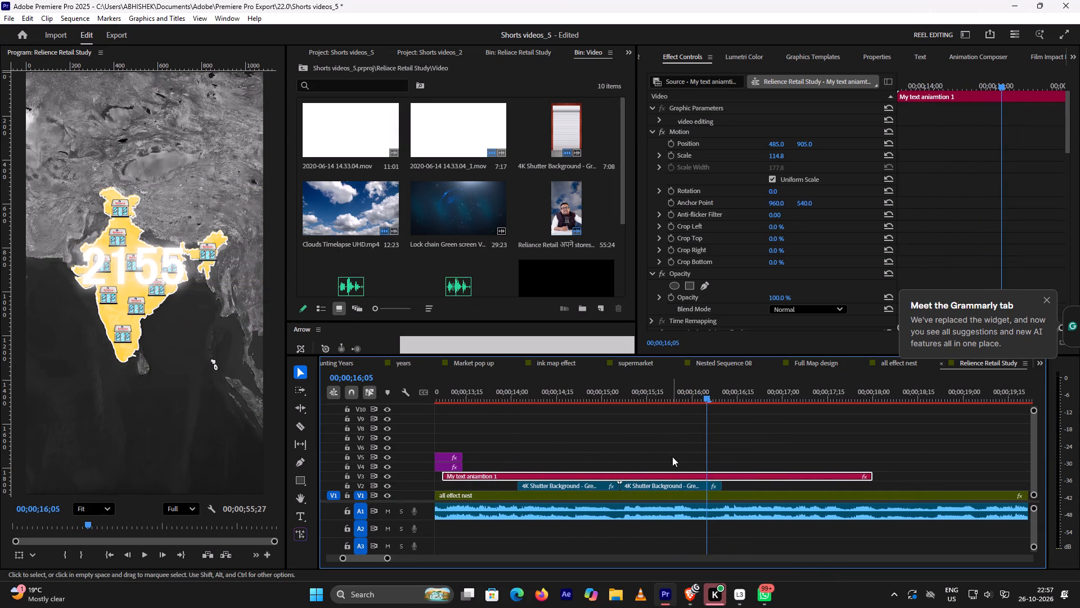
left_click_drag(656, 486, 765, 489)
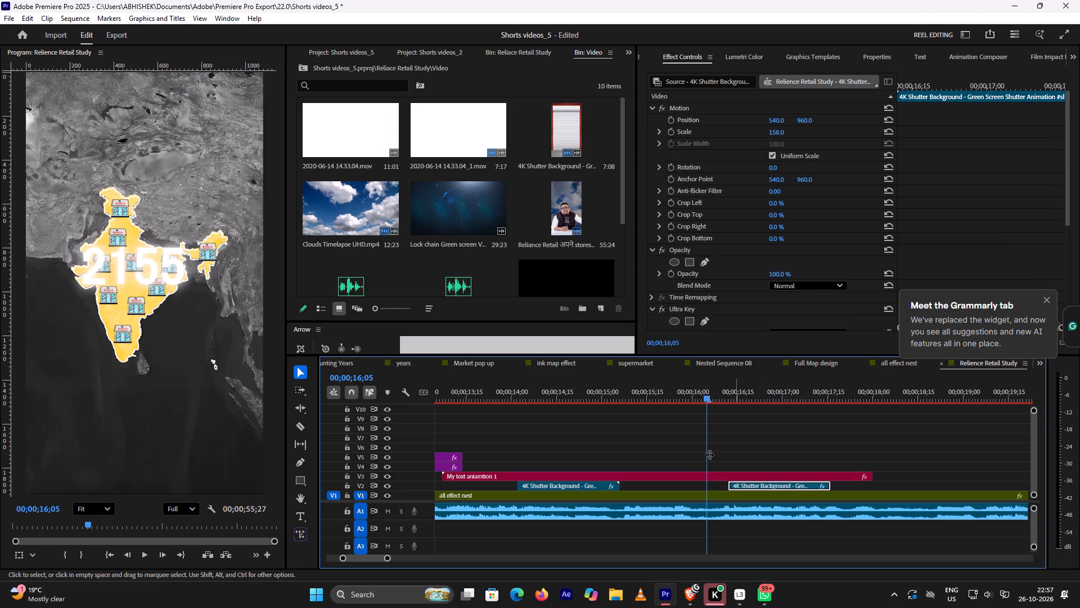
Replay from about 00;00;14;00, move the first shutter clip earlier on V2 to start at about 00;00;13;20, and play it back.
left_click(505, 390)
key("space")
key("space")
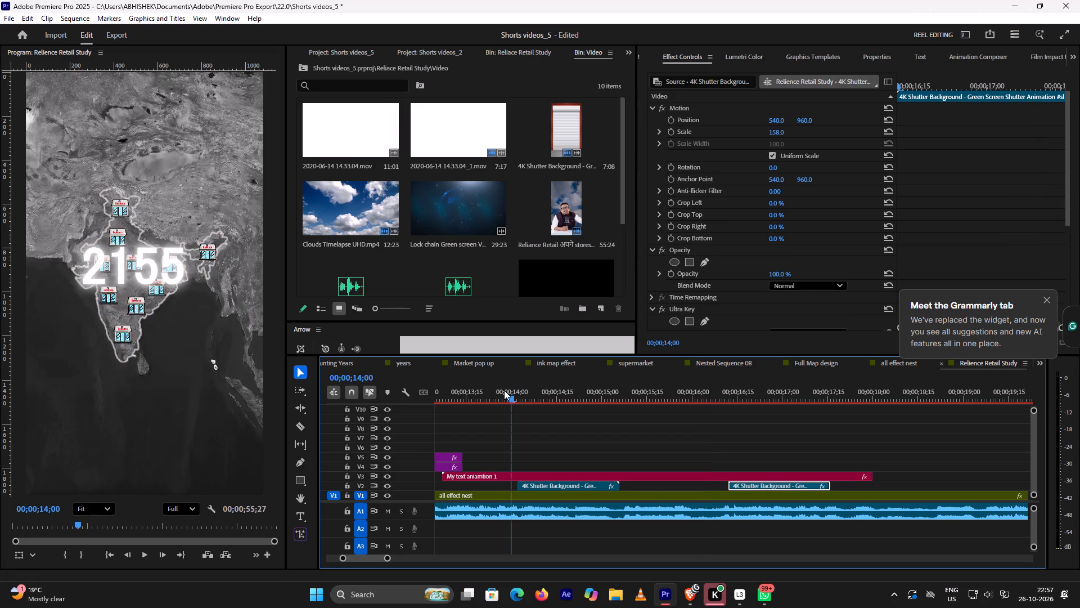
key("space")
key("space")
left_click(498, 389)
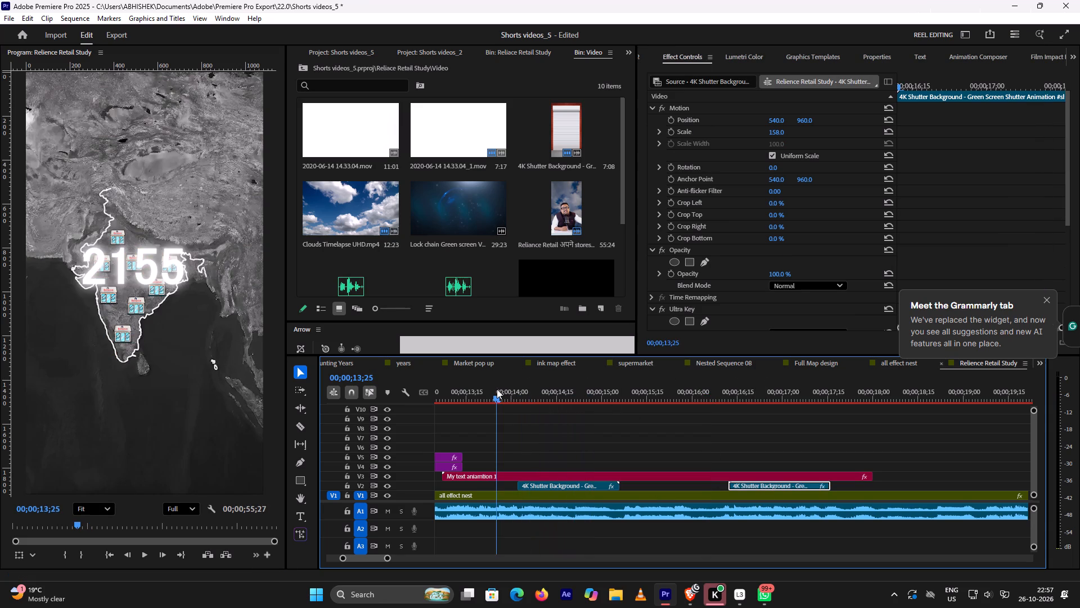
key("space")
key("space")
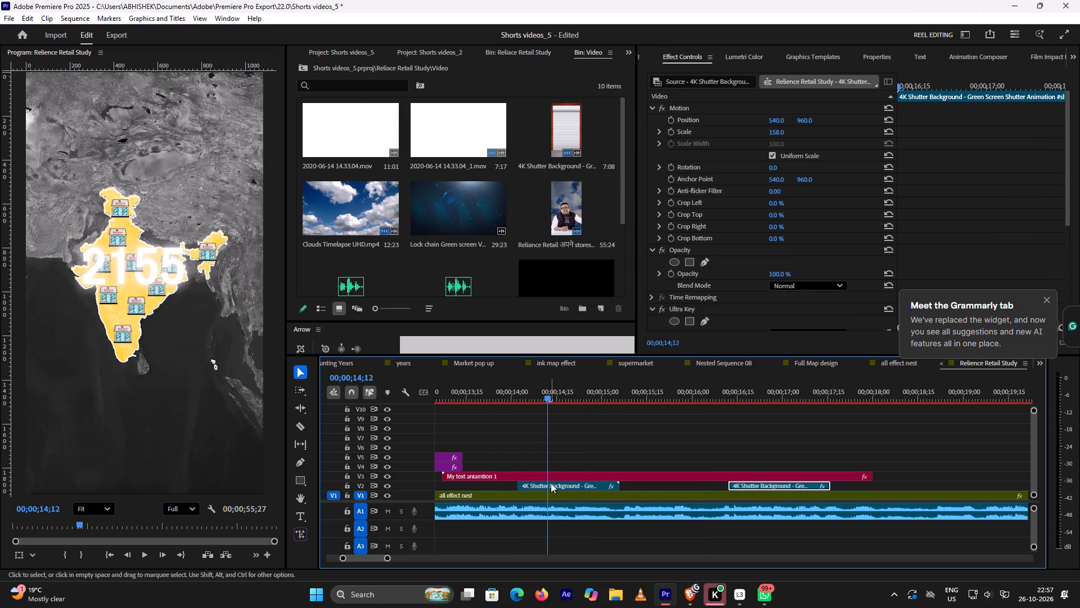
left_click_drag(550, 485, 519, 481)
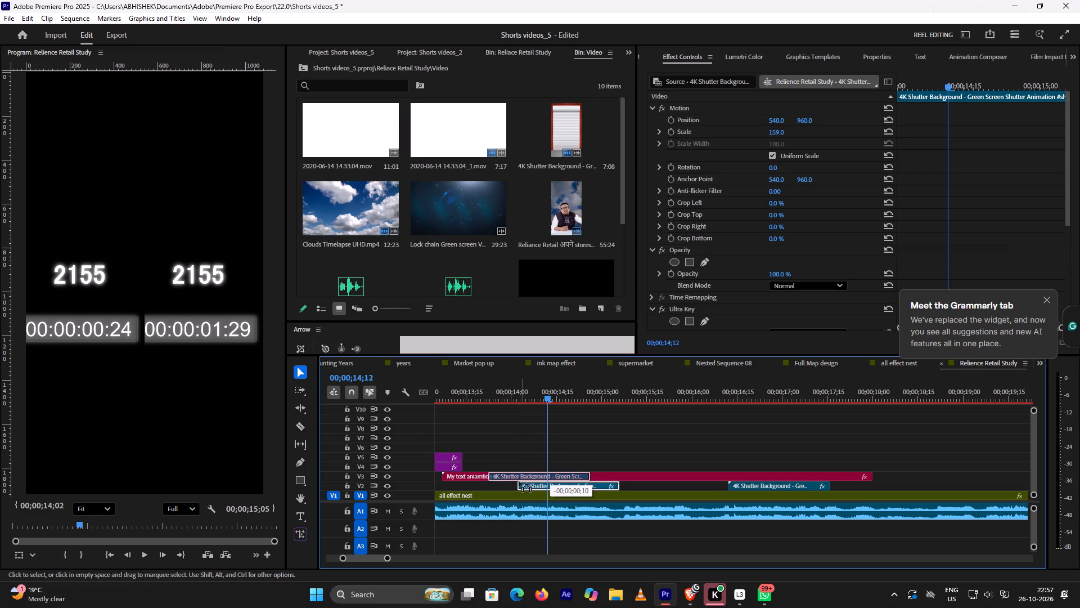
left_click_drag(519, 481, 514, 483)
left_click(488, 395)
key("space")
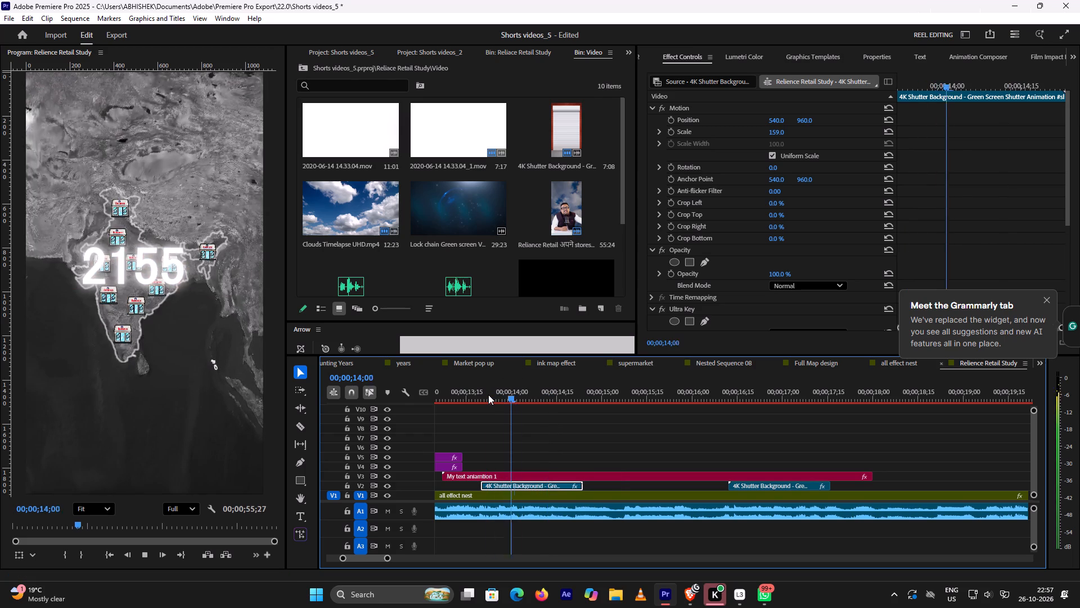
key("space")
left_click(484, 395)
key("space")
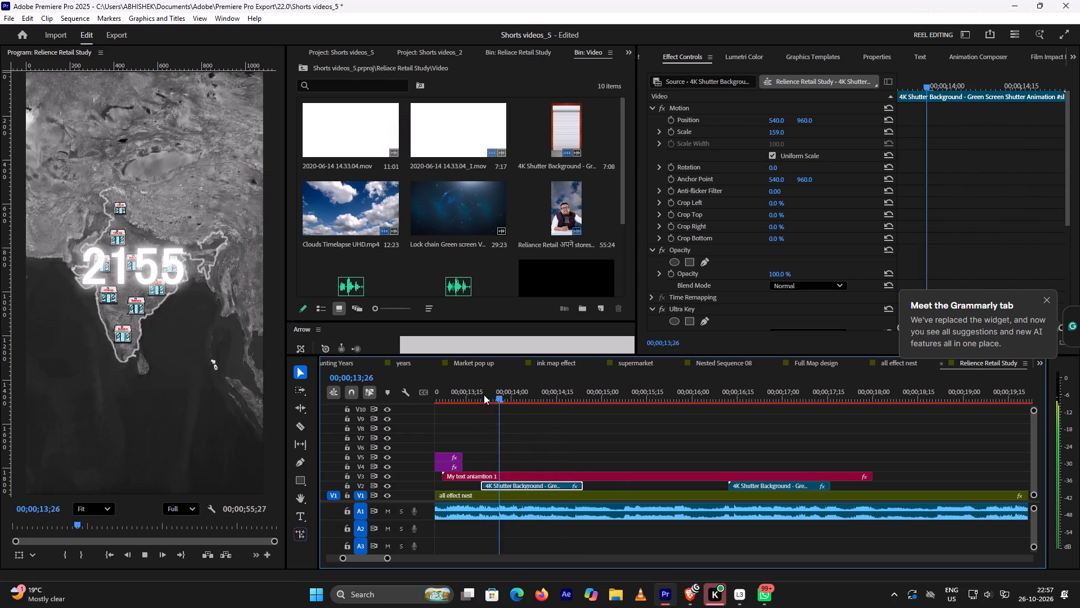
key("space")
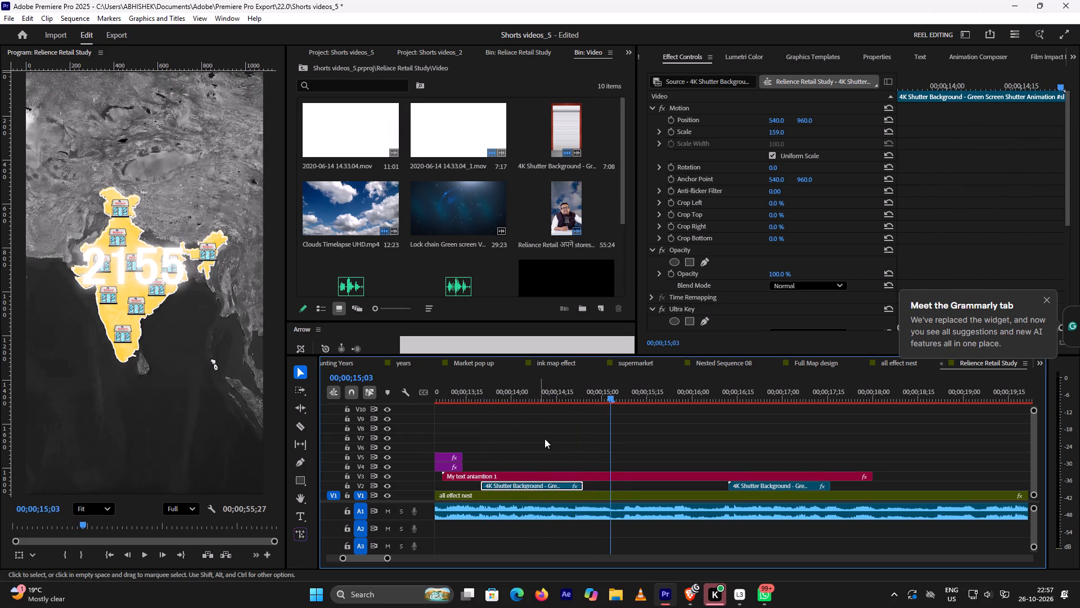
Rate-stretch the first shutter clip's end to 00;00;15;03, and play back the section.
left_click(572, 484)
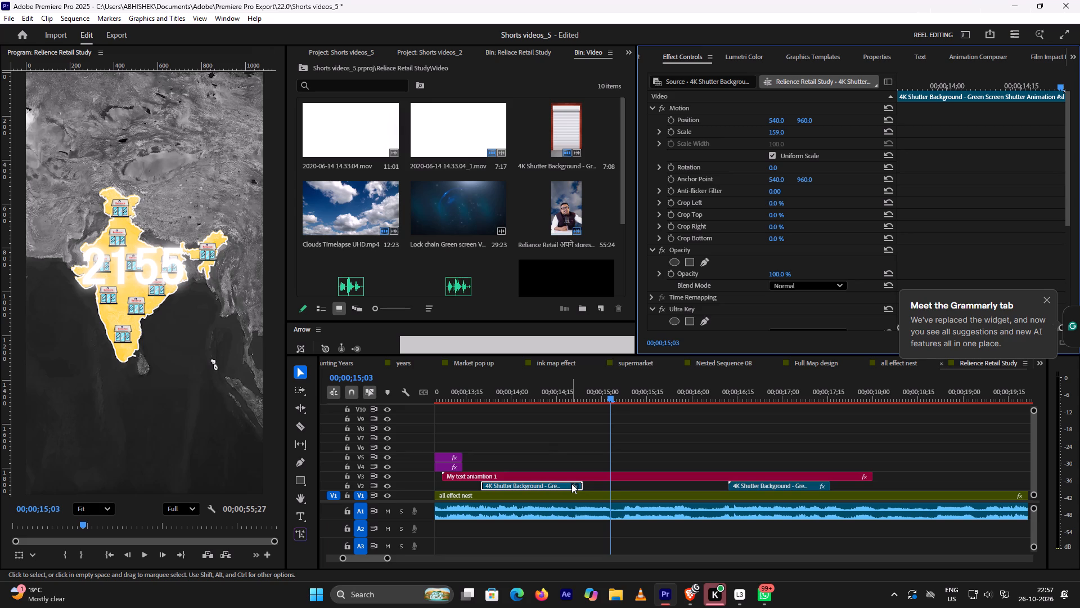
key("r")
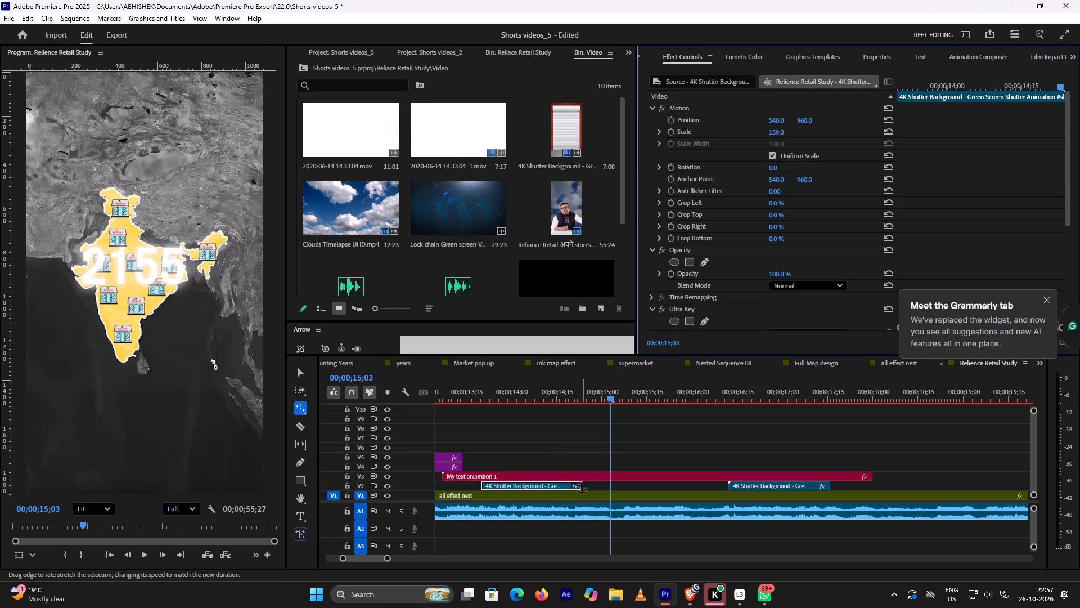
left_click_drag(582, 487, 613, 485)
left_click(484, 395)
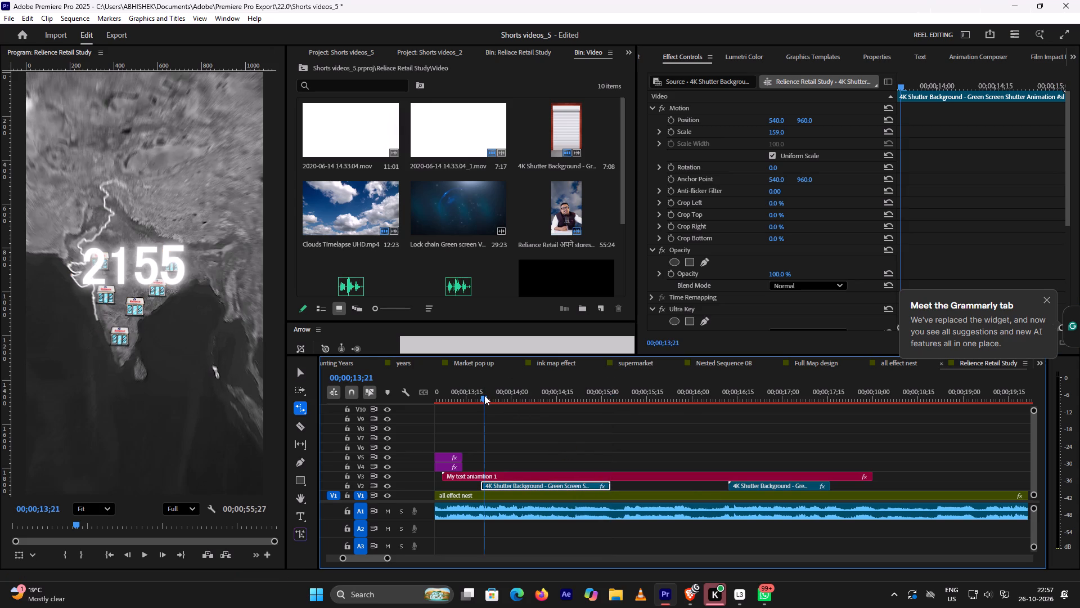
key("space")
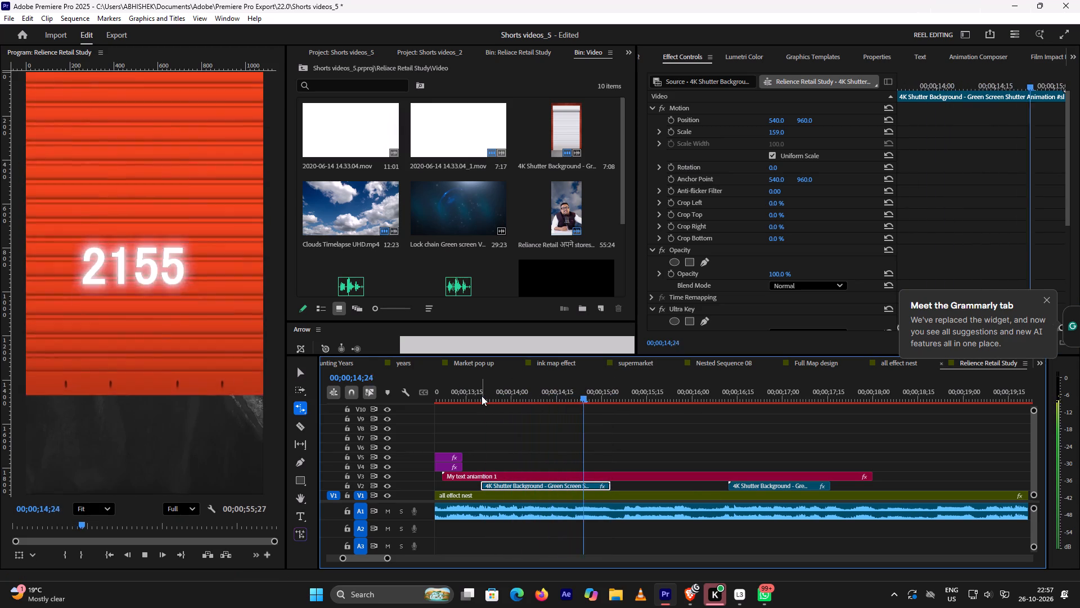
key("space")
left_click(481, 396)
key("space")
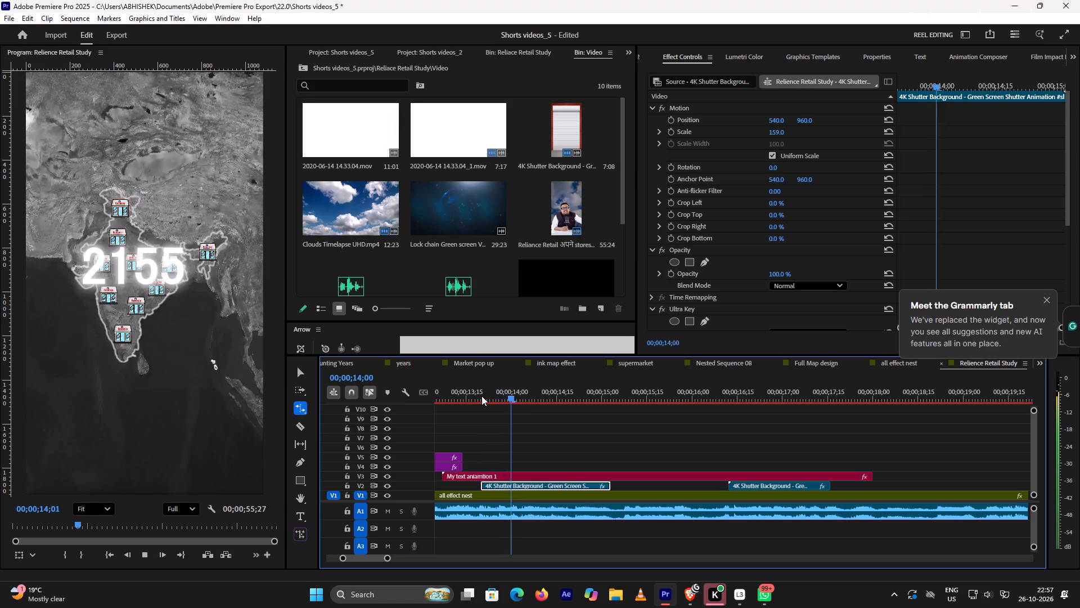
key("space")
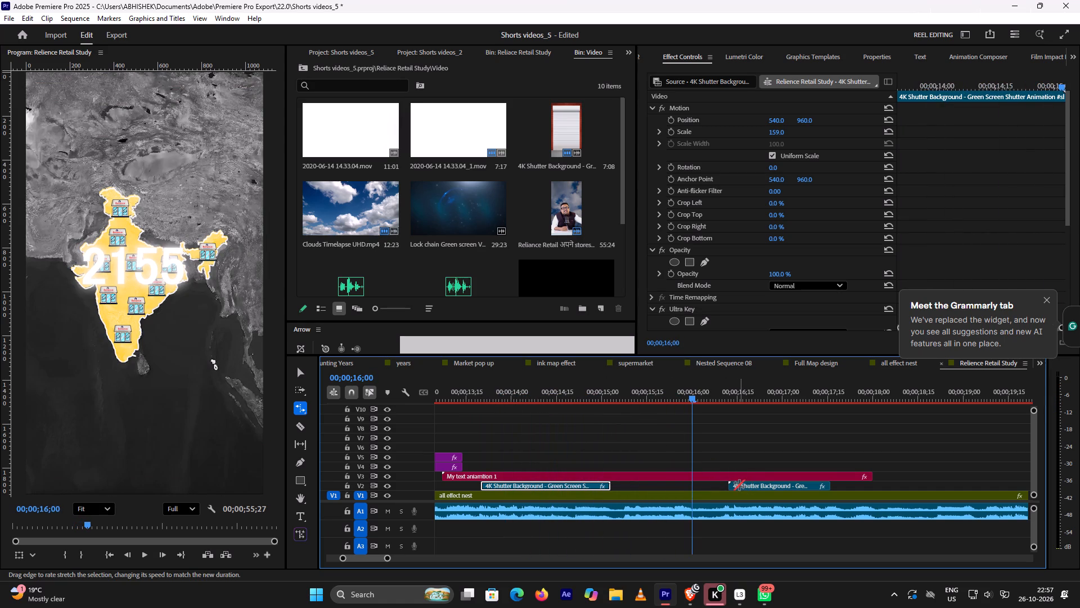
Place the second shutter clip on V4 aligned with the first clip's start, and rate-stretch it to the same length.
key("v")
left_click_drag(739, 485, 521, 451)
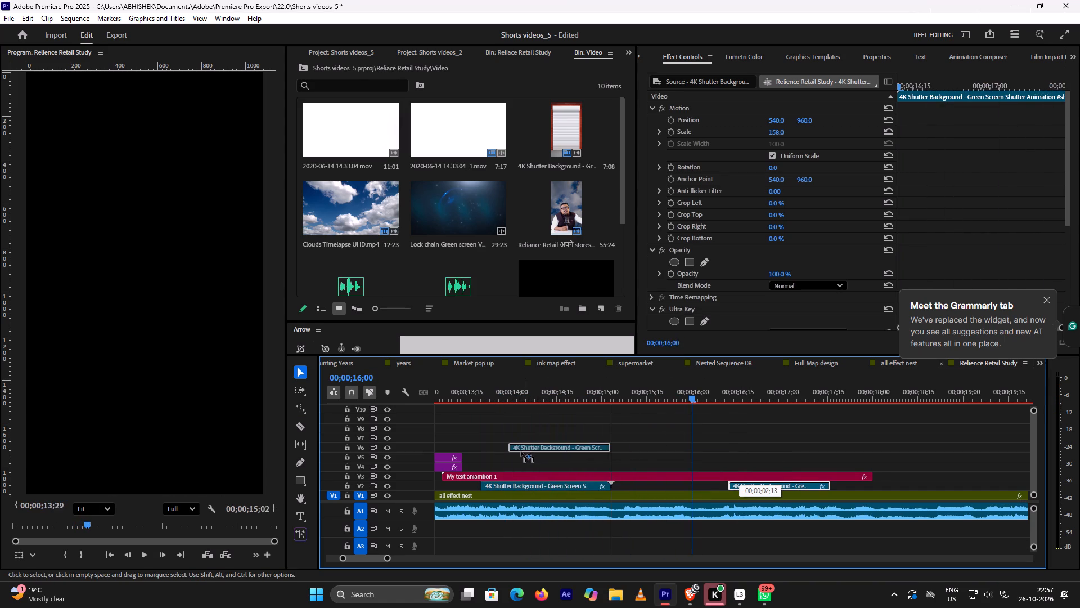
left_click_drag(521, 451, 497, 466)
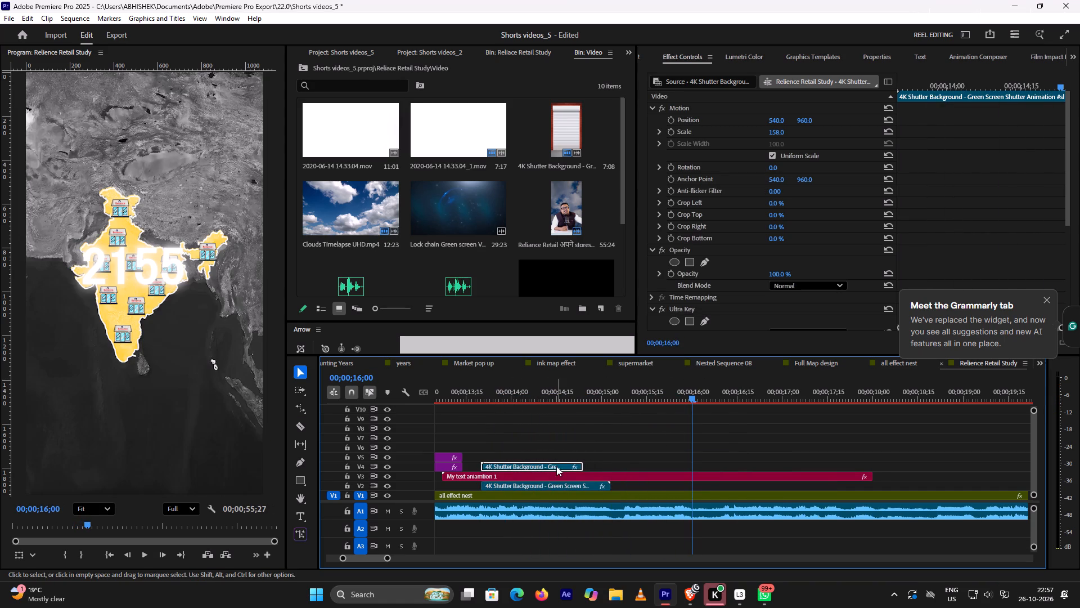
key("r")
left_click_drag(582, 462, 586, 463)
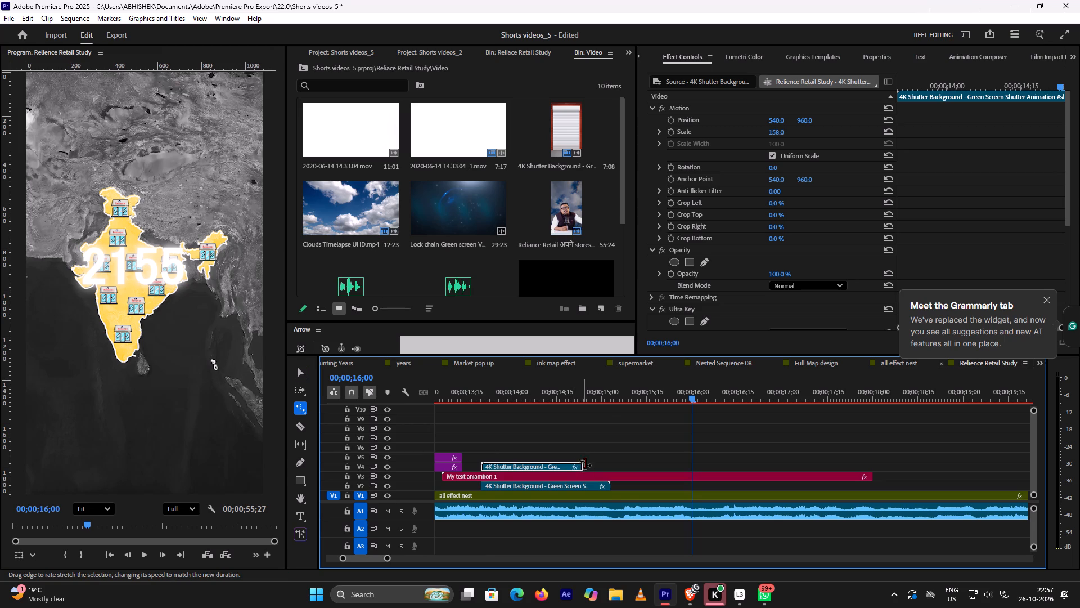
left_click_drag(586, 463, 611, 468)
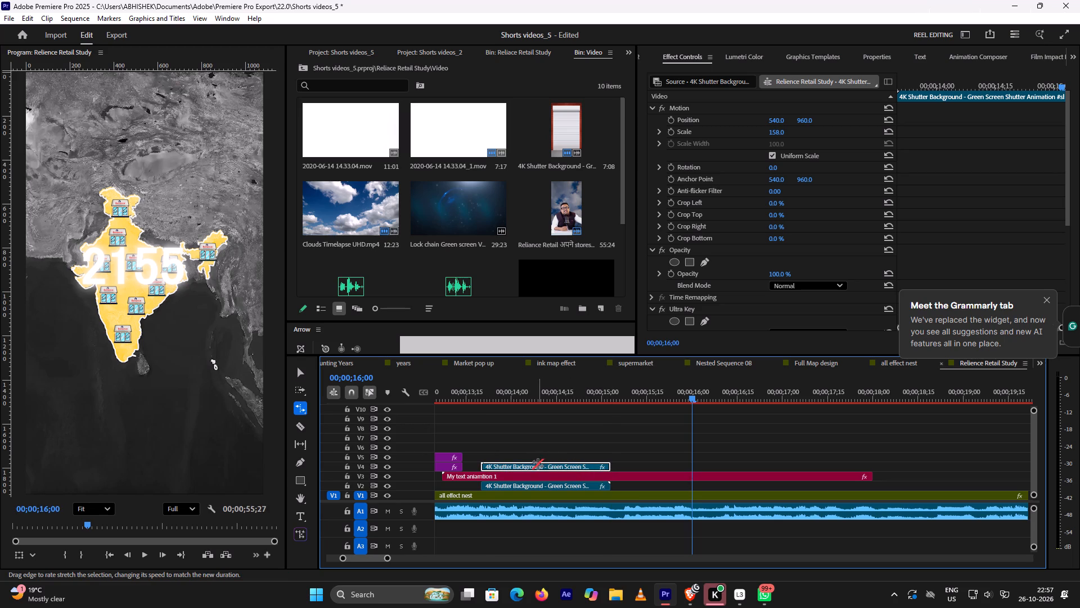
Move the stretched second shutter clip down to V2 directly after the first, and review the transition between the two.
key("v")
left_click_drag(538, 464, 647, 488)
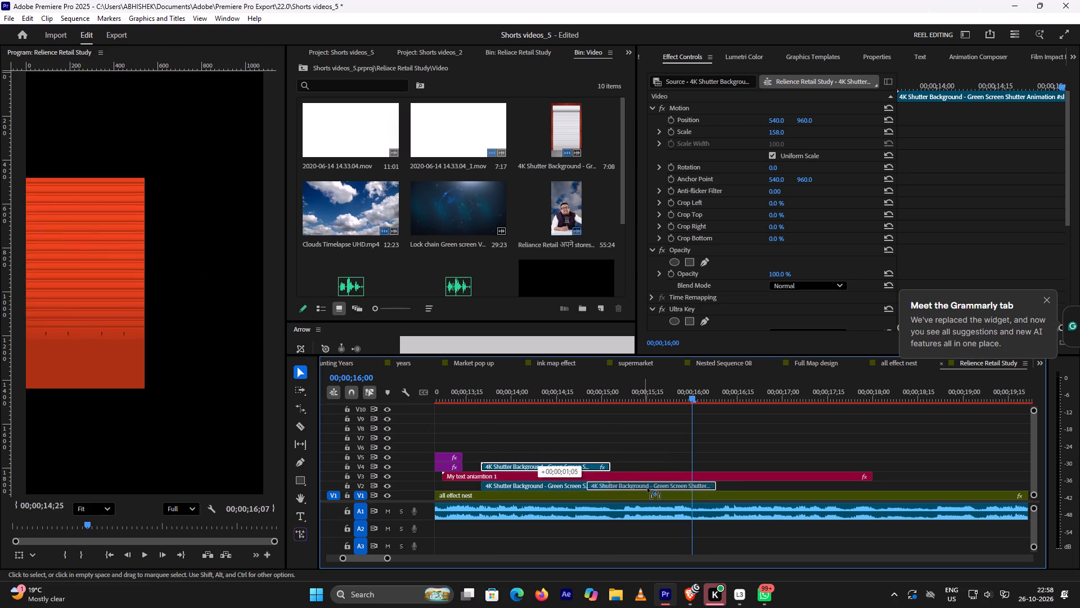
left_click_drag(647, 488, 665, 489)
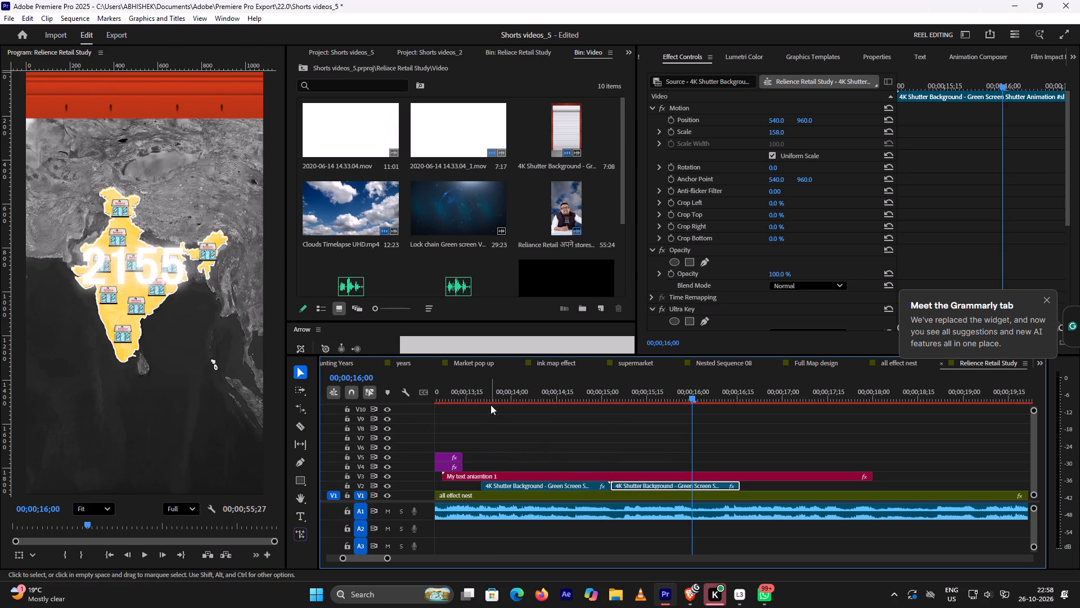
left_click(483, 393)
key("space")
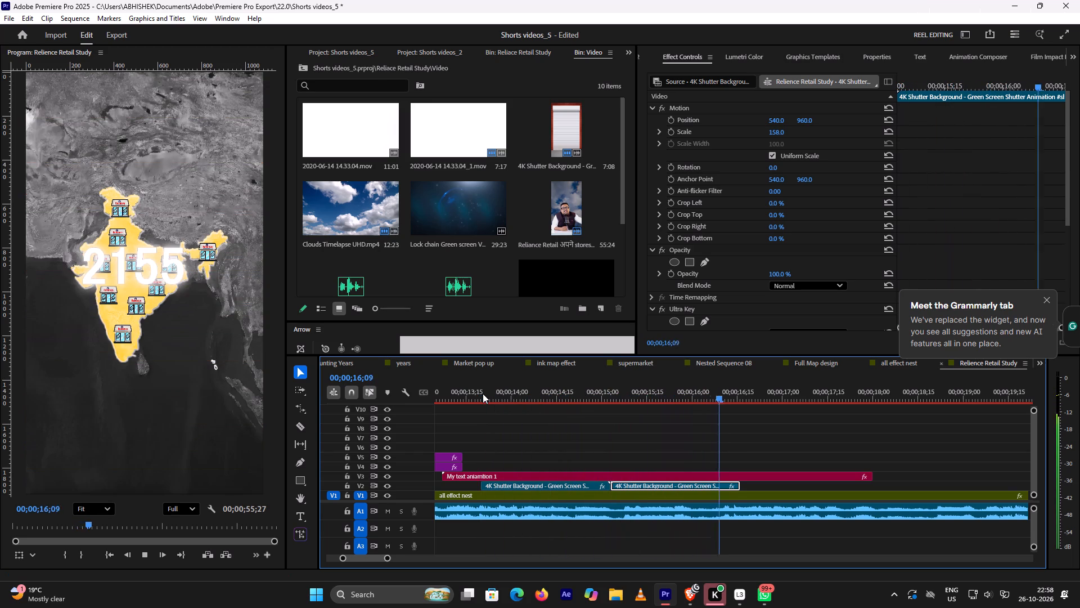
key("space")
left_click(631, 399)
key("space")
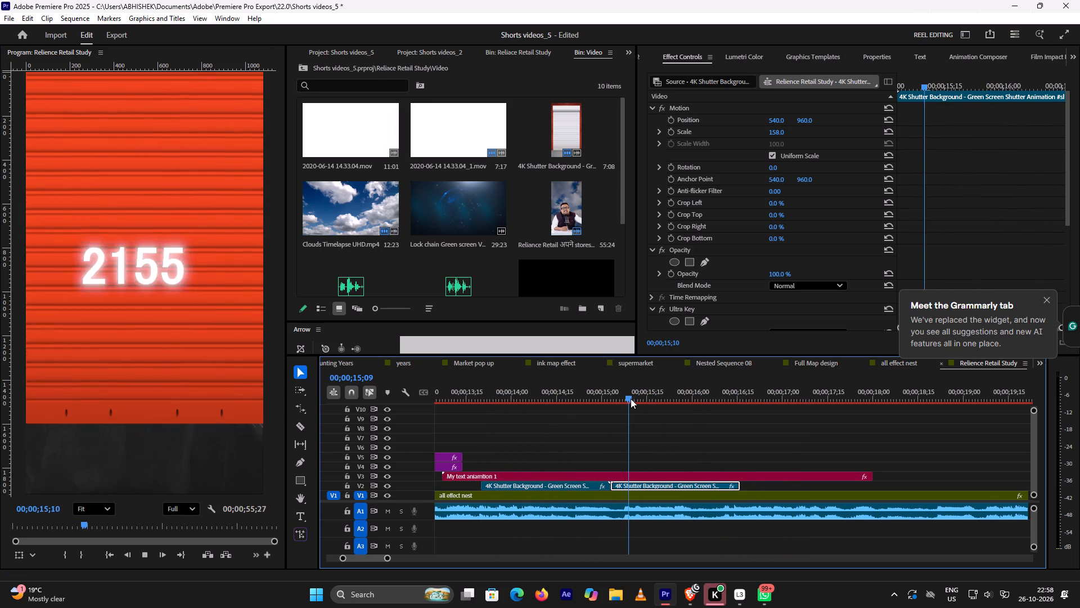
key("space")
left_click(631, 399)
left_click_drag(631, 399, 634, 401)
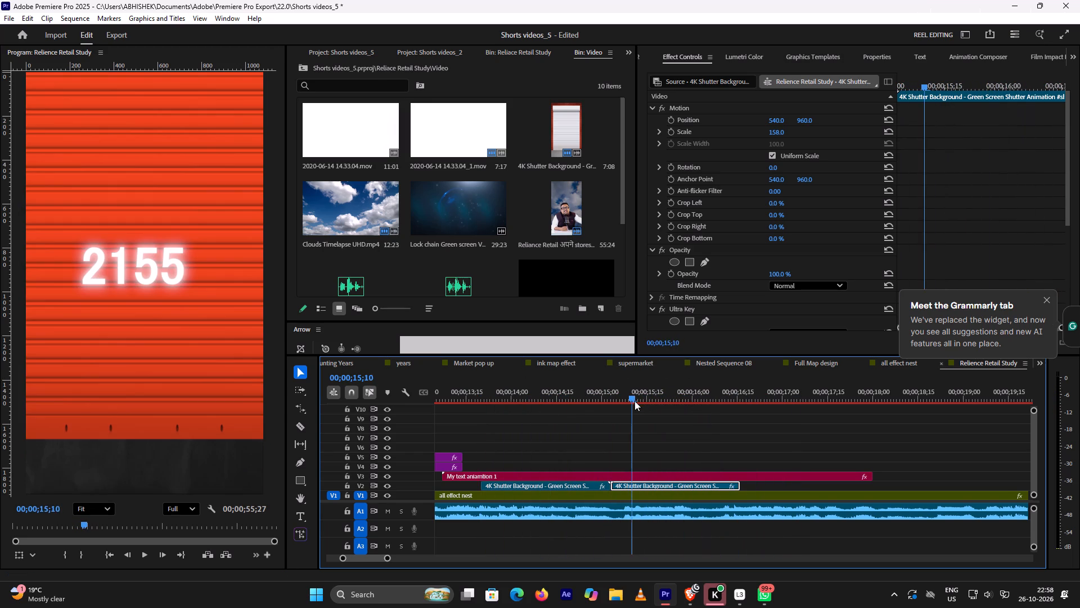
left_click_drag(634, 401, 733, 435)
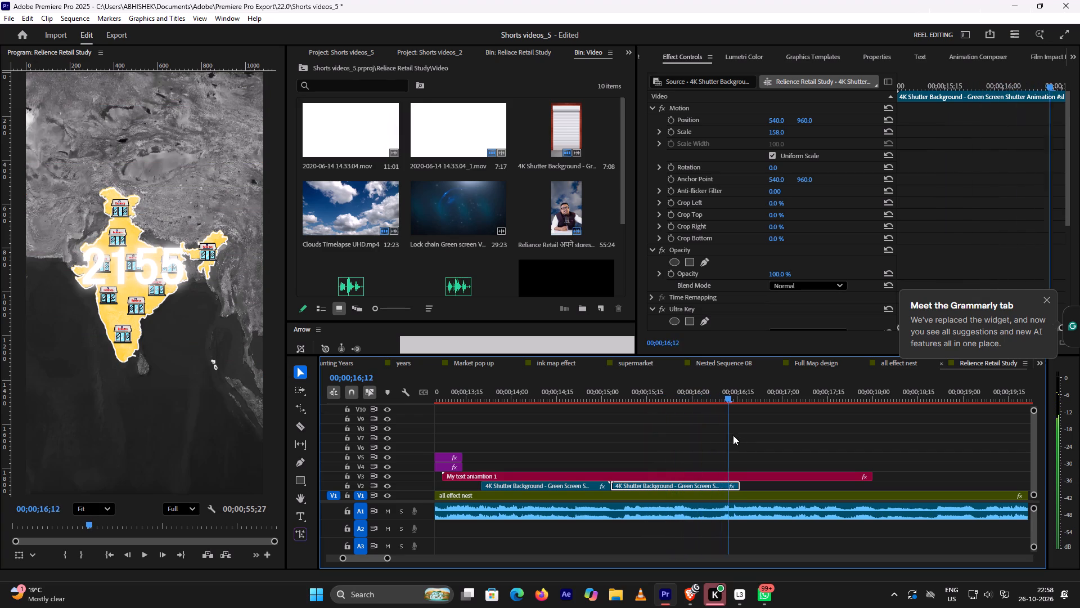
left_click_drag(733, 435, 676, 454)
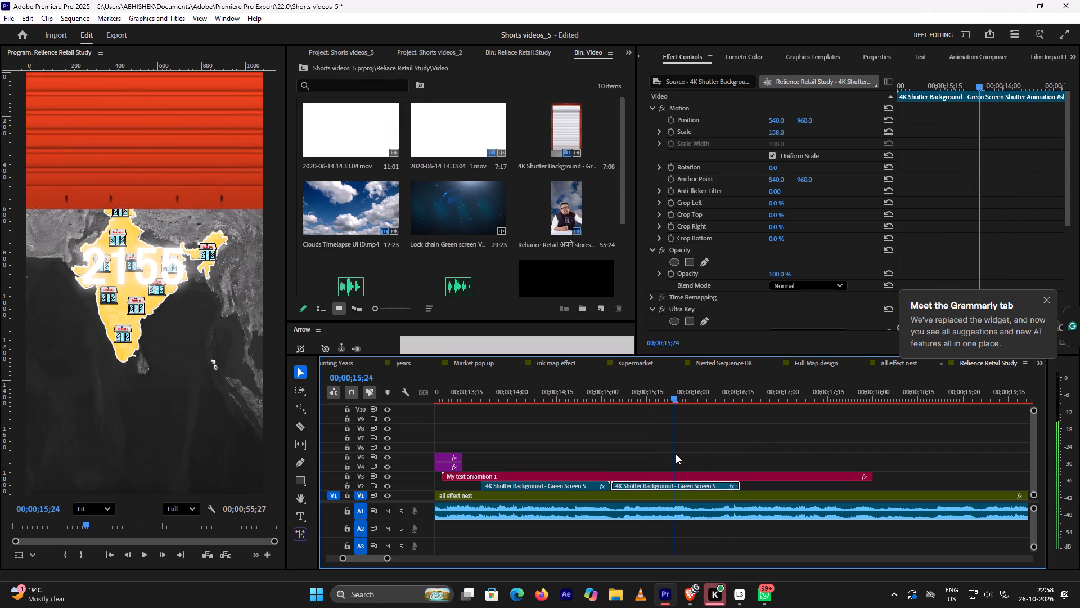
left_click_drag(676, 454, 659, 461)
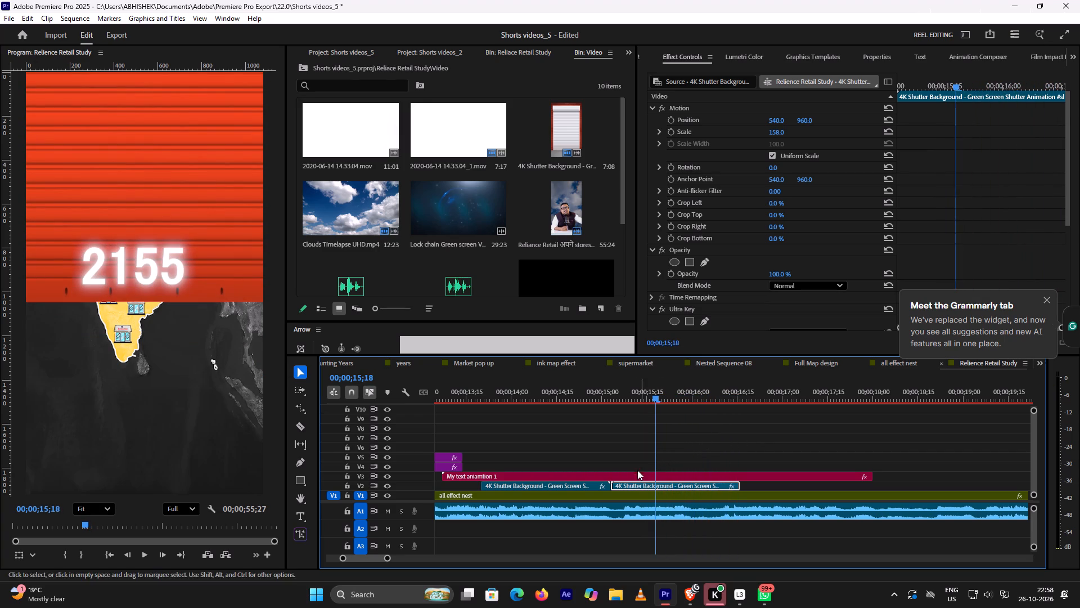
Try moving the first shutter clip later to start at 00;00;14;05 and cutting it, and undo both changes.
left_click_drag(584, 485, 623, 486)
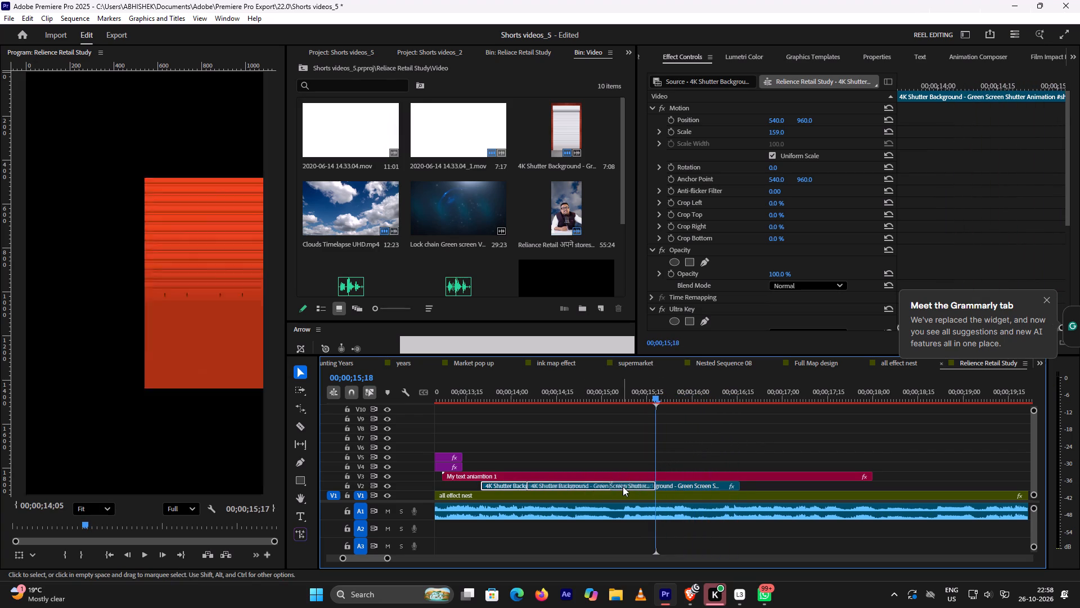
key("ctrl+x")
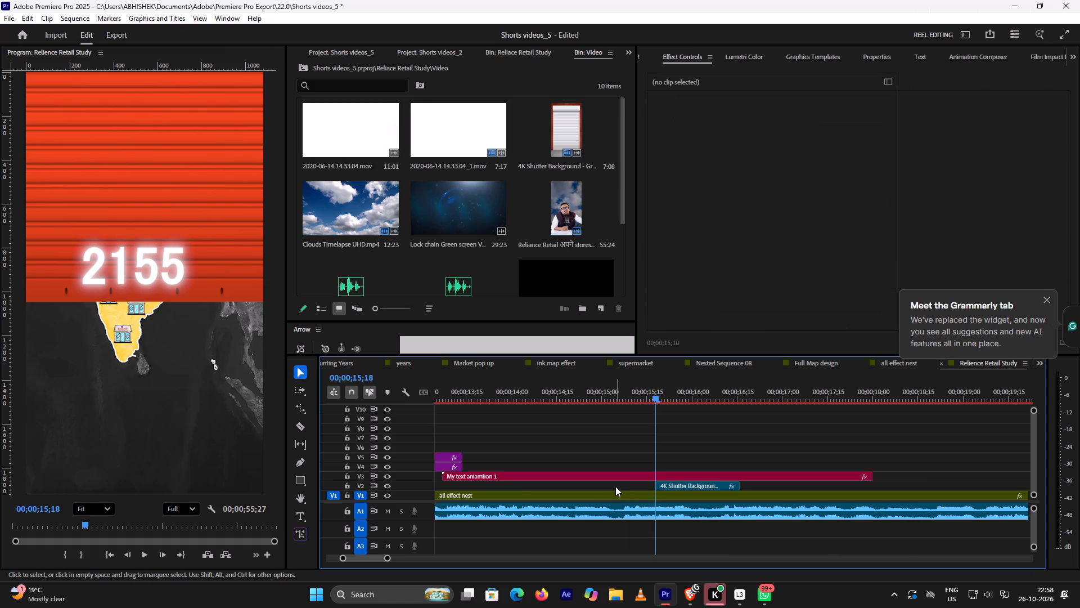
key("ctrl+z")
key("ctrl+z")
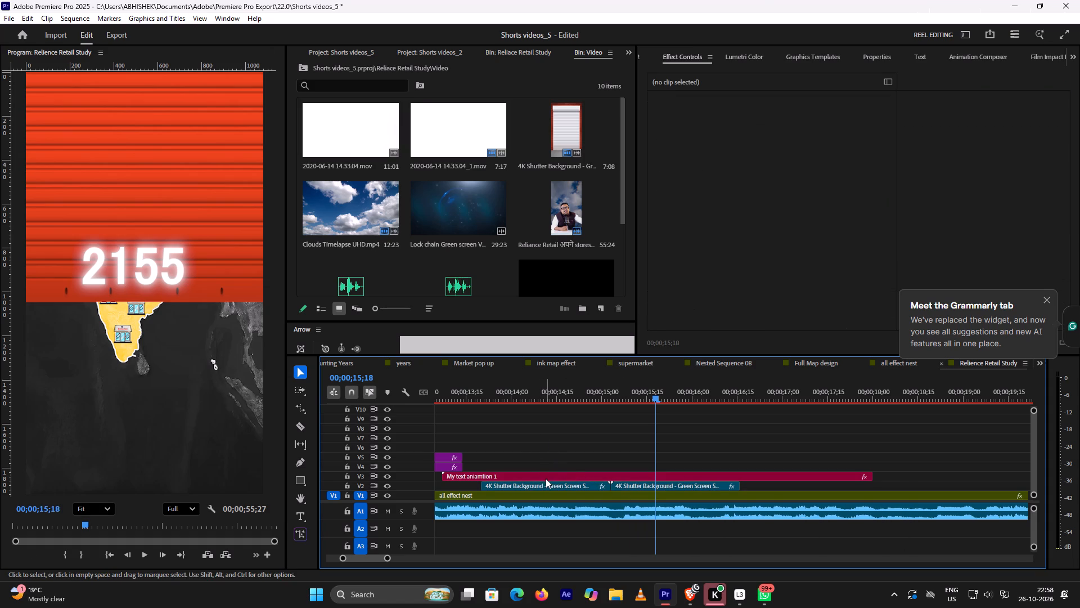
Select both shutter clips and move them together along V2 to start at about 00;00;13;25, and play back the transition.
left_click(748, 489)
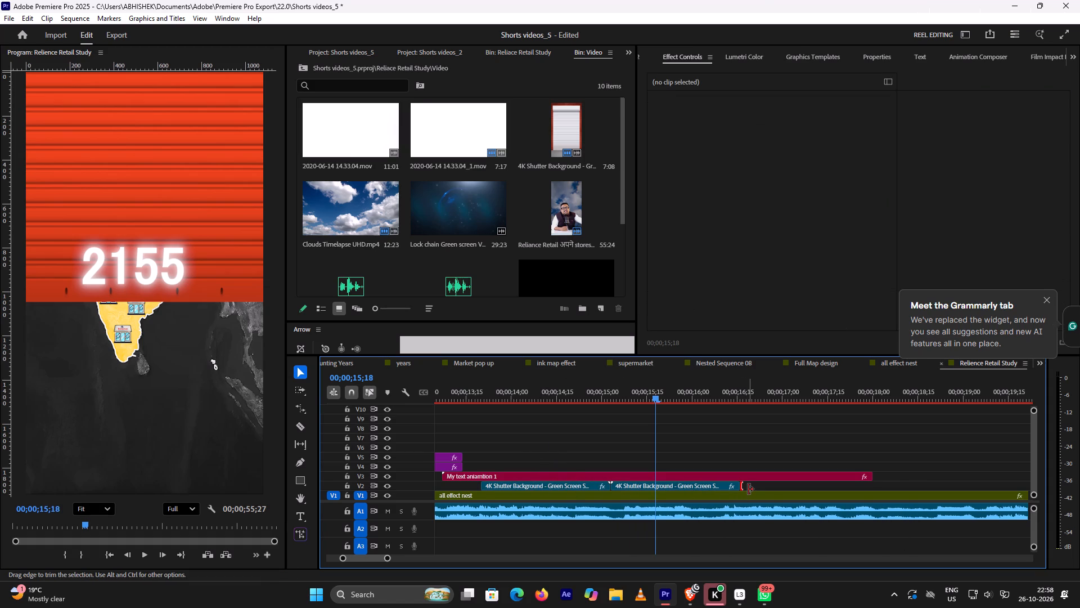
left_click(758, 484)
left_click_drag(756, 488, 601, 486)
left_click_drag(600, 487, 613, 489)
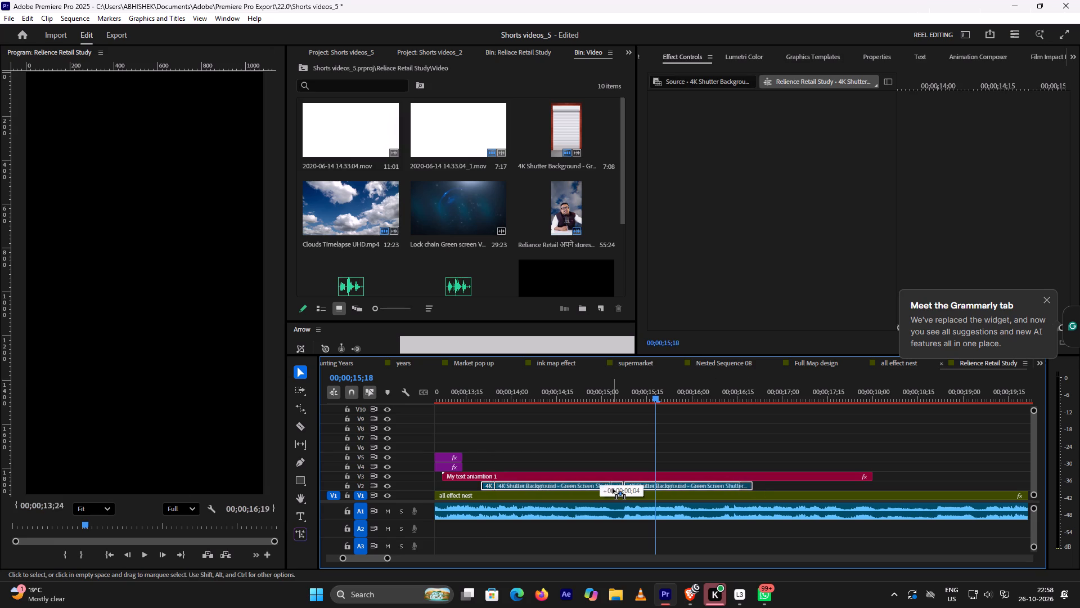
left_click_drag(613, 489, 614, 489)
left_click(501, 394)
key("space")
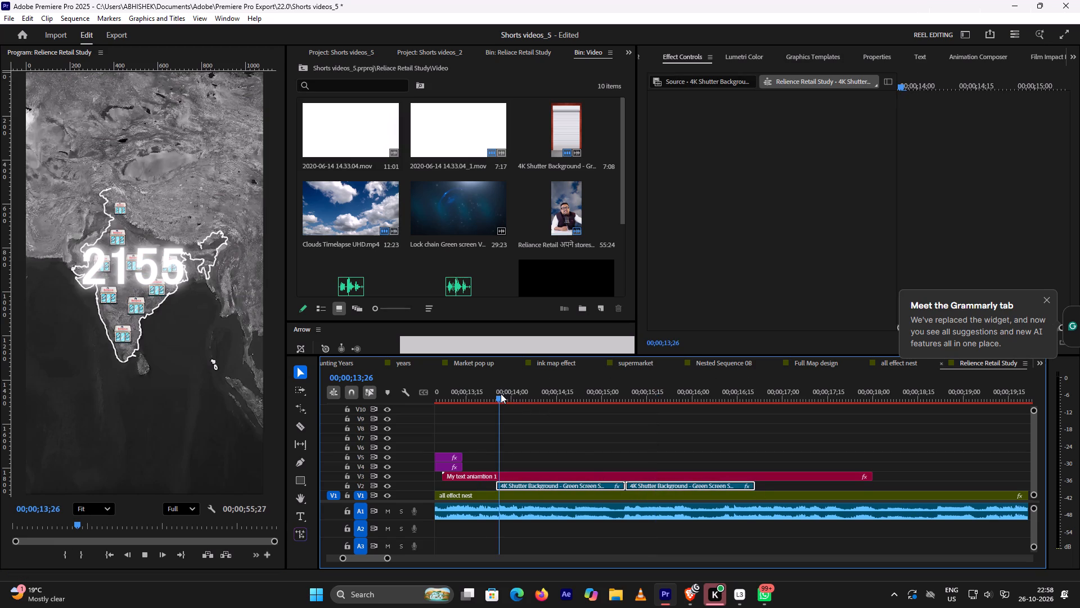
key("space")
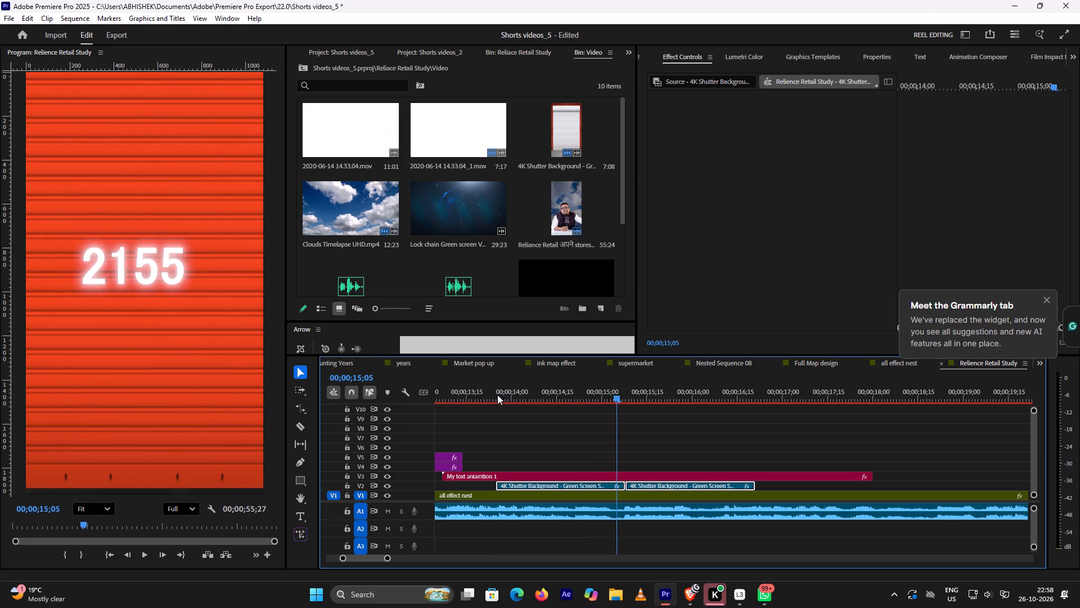
left_click(485, 395)
key("space")
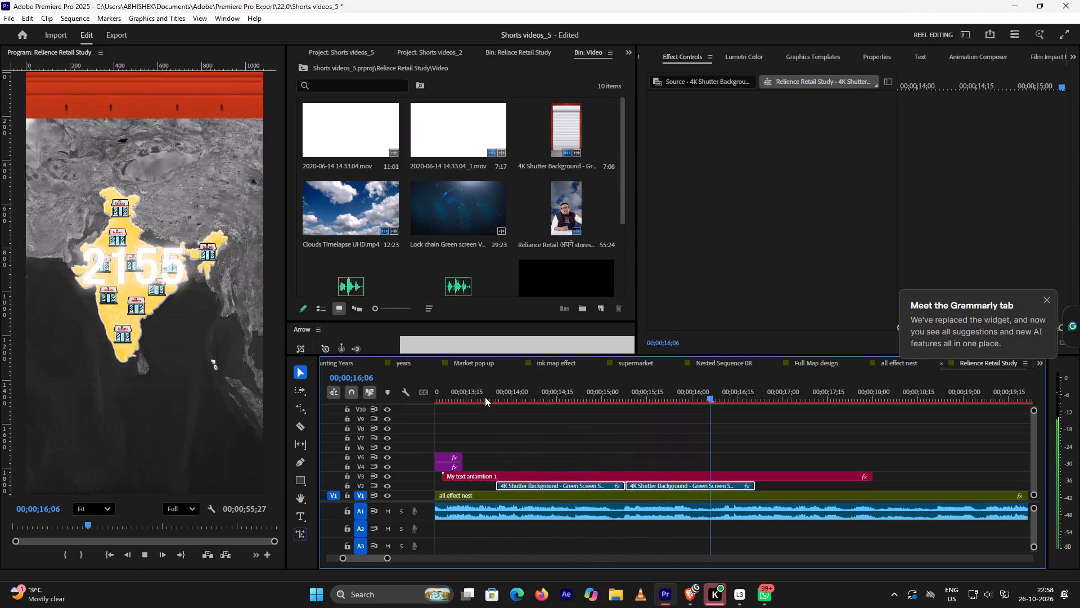
key("space")
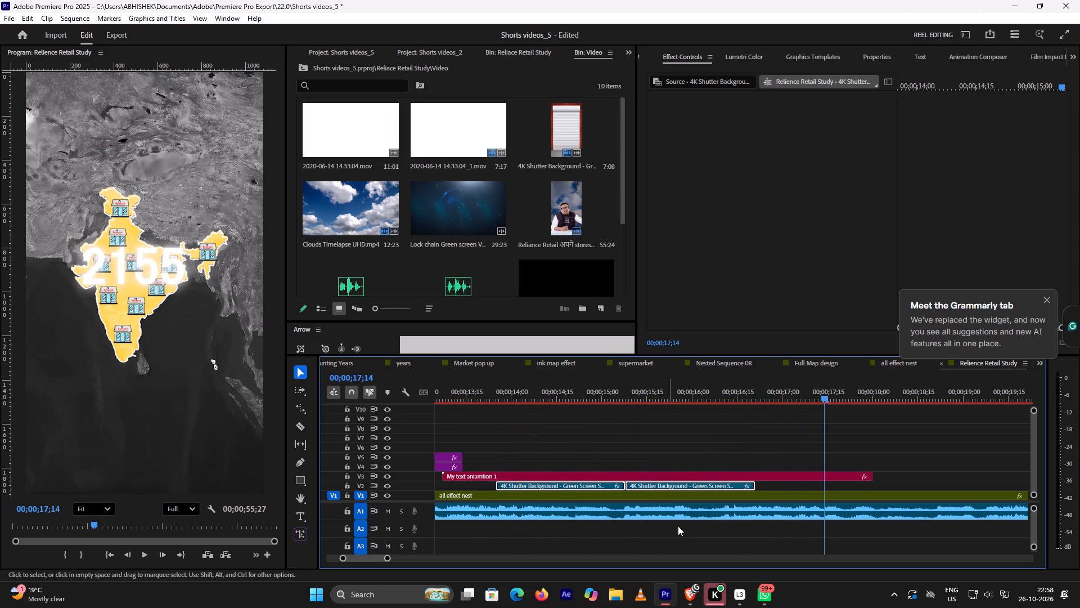
Switch to the tutorial in Brave and replay the part around 1:24:11 to study the timing of the shutters behind the 2155 text.
left_click(662, 591)
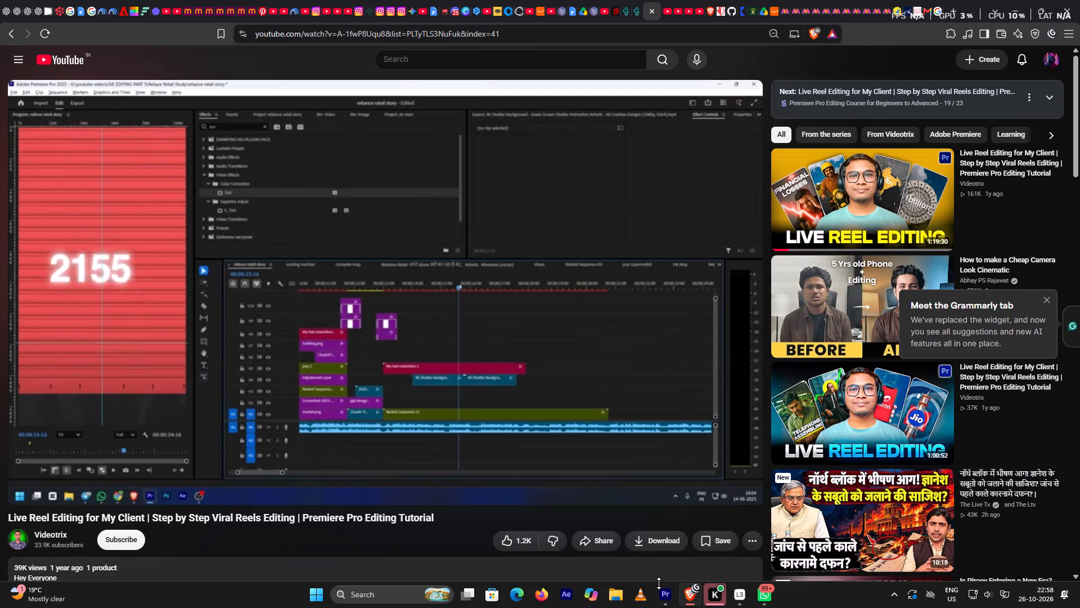
key("space")
key("Left")
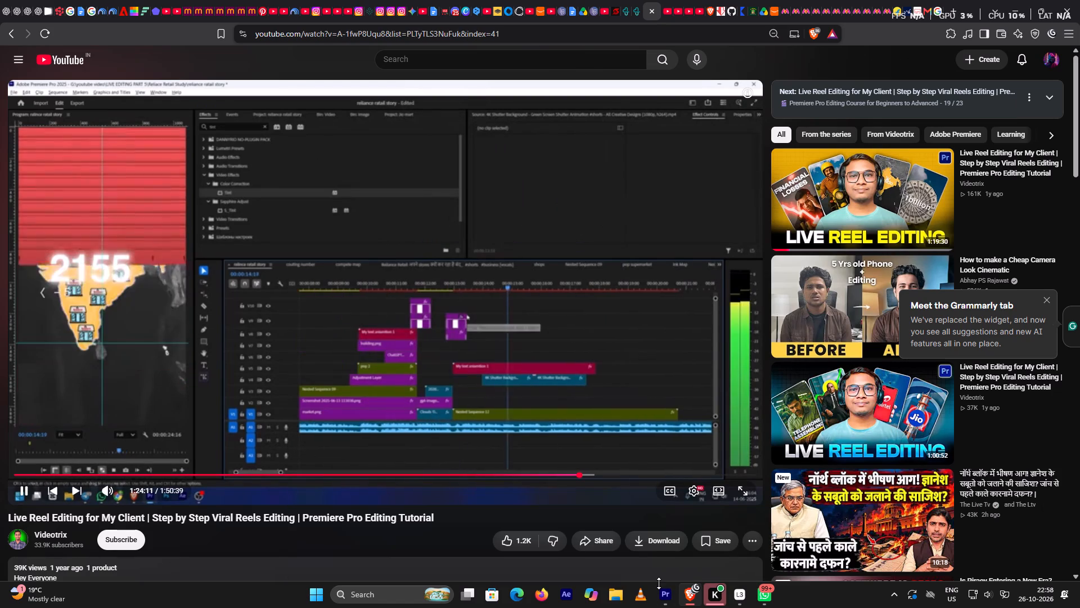
key("Left")
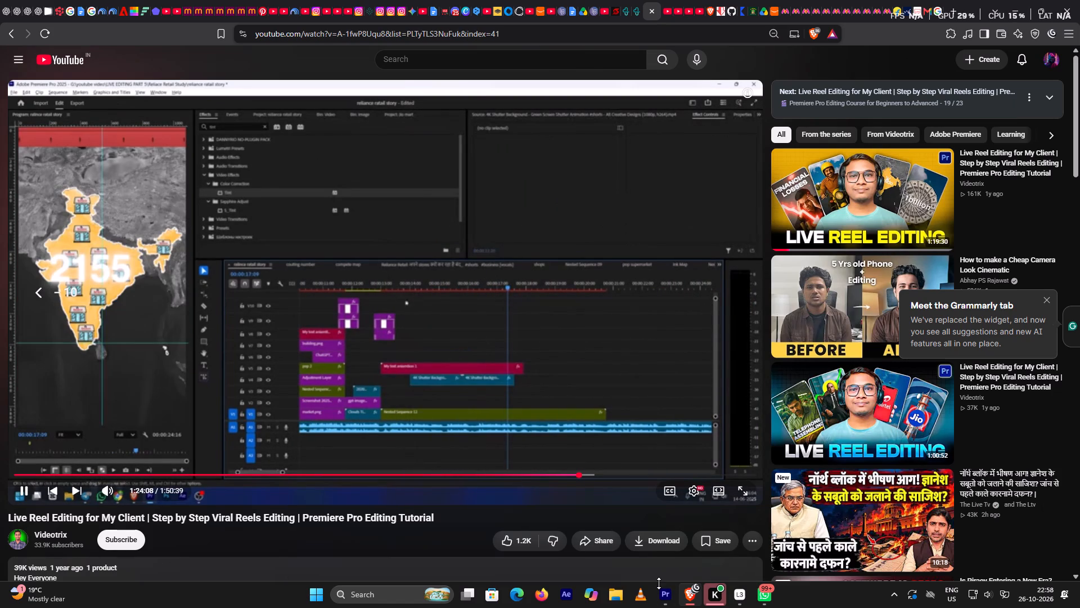
key("space")
key("space")
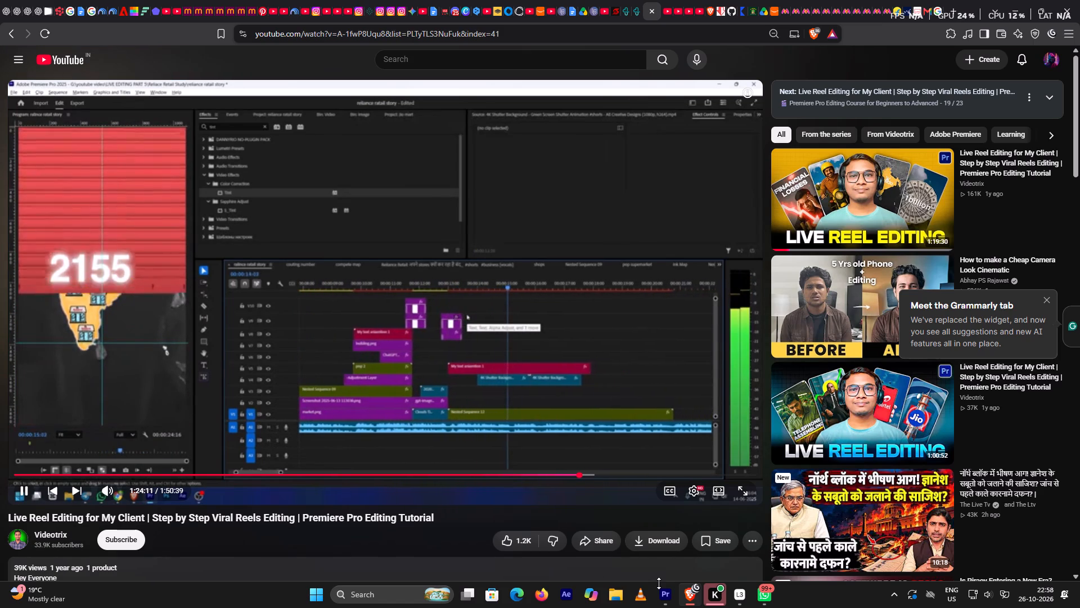
key("space")
key("space")
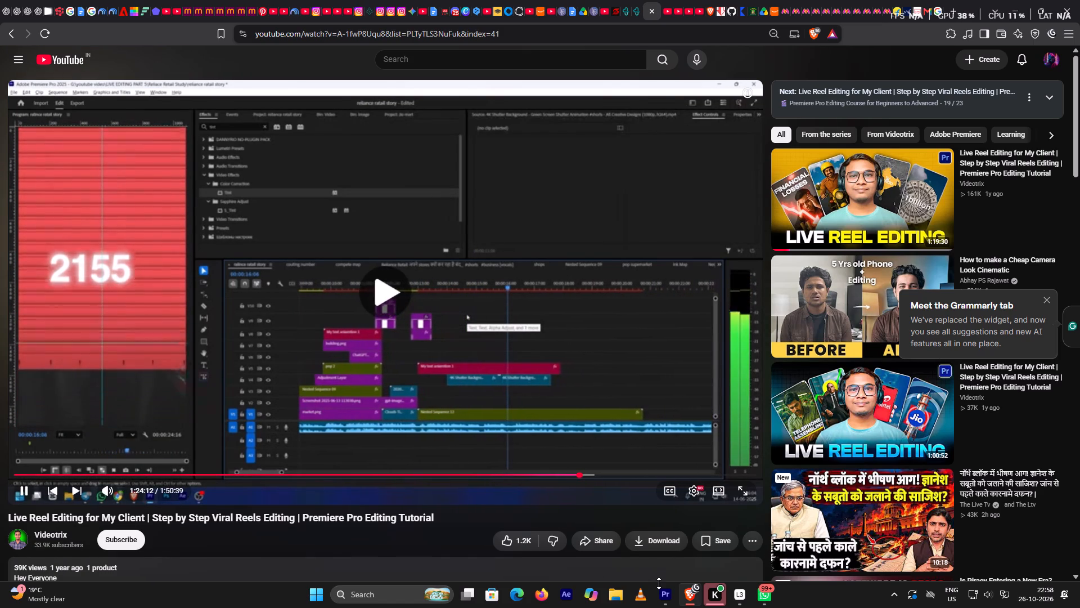
key("space")
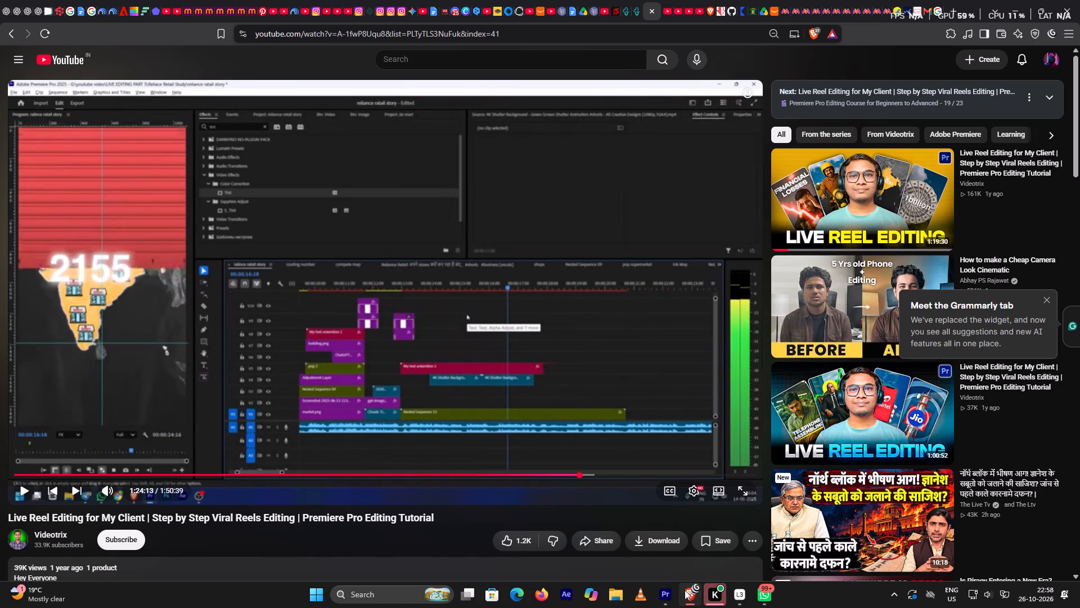
Return to Premiere Pro and play the sequence from 00;00;13;20 past the 2155 text's end, checking both shutter clips' timing.
left_click(674, 597)
left_click(481, 382)
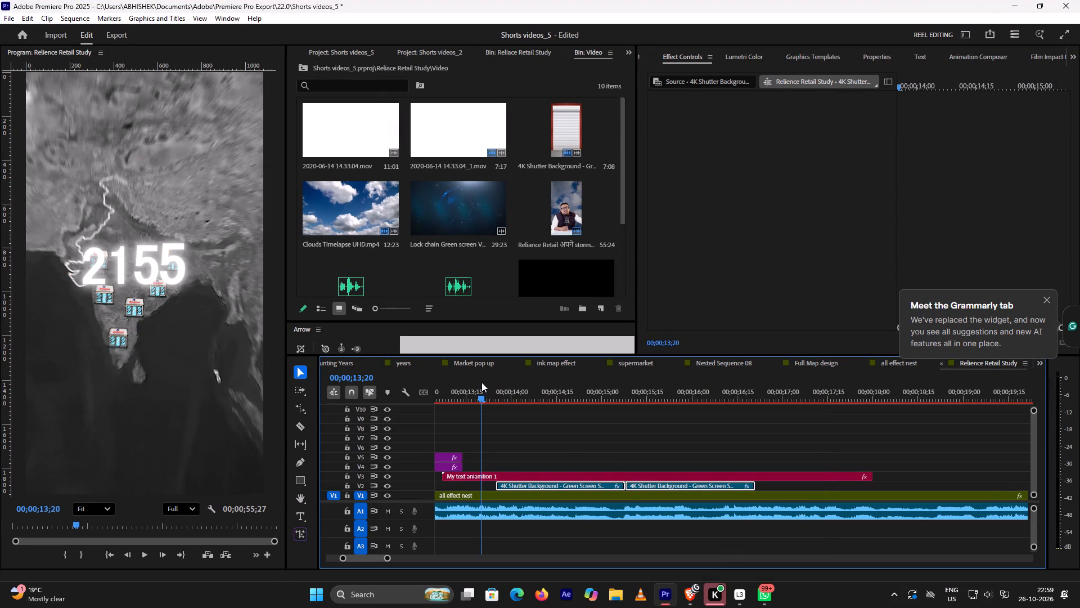
key("space")
key("space")
key("space")
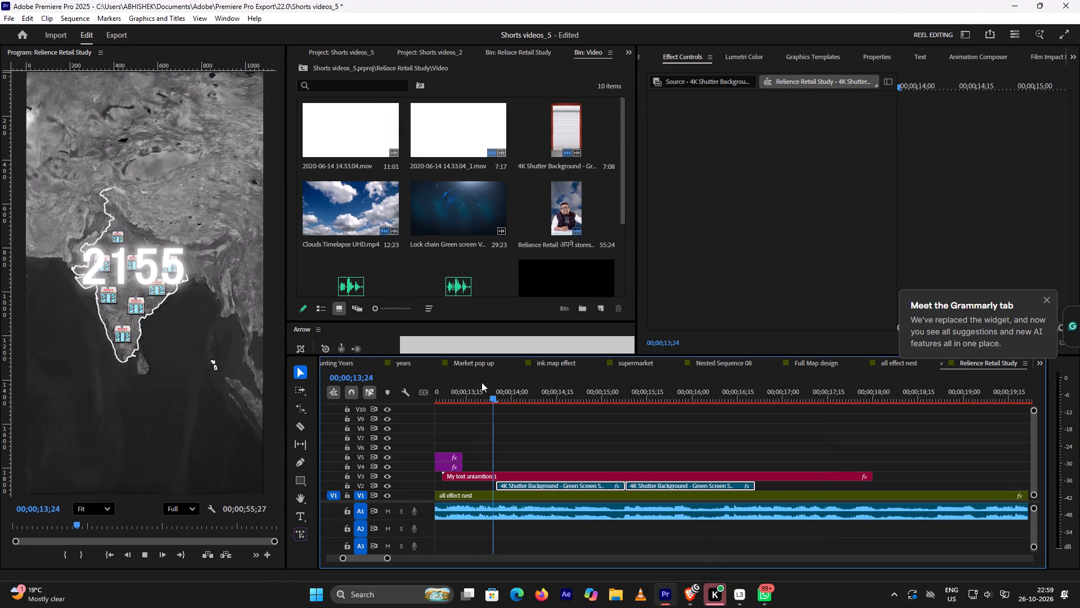
key("space")
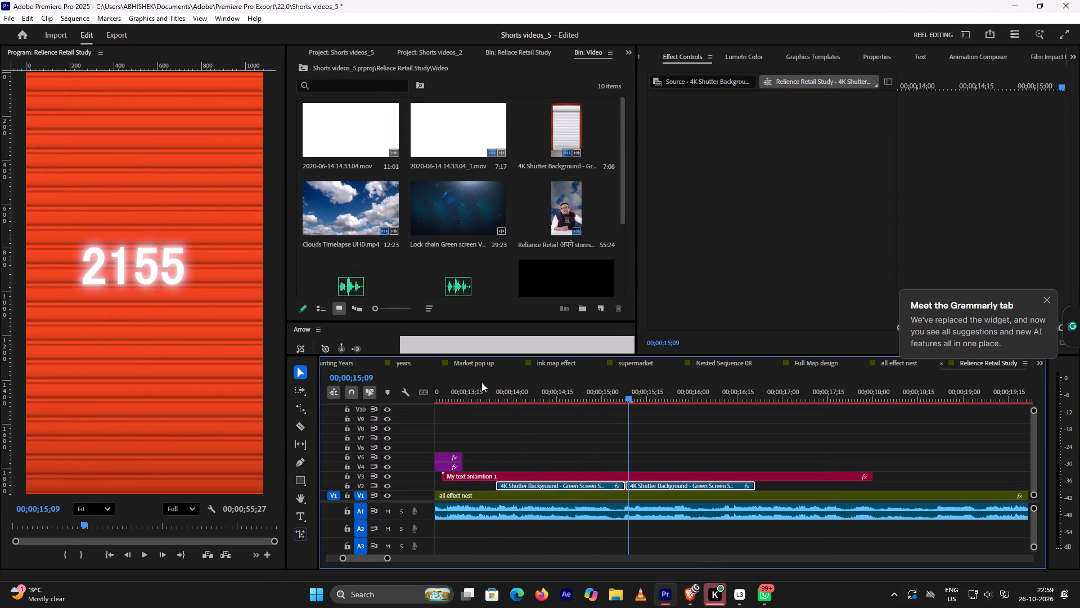
key("space")
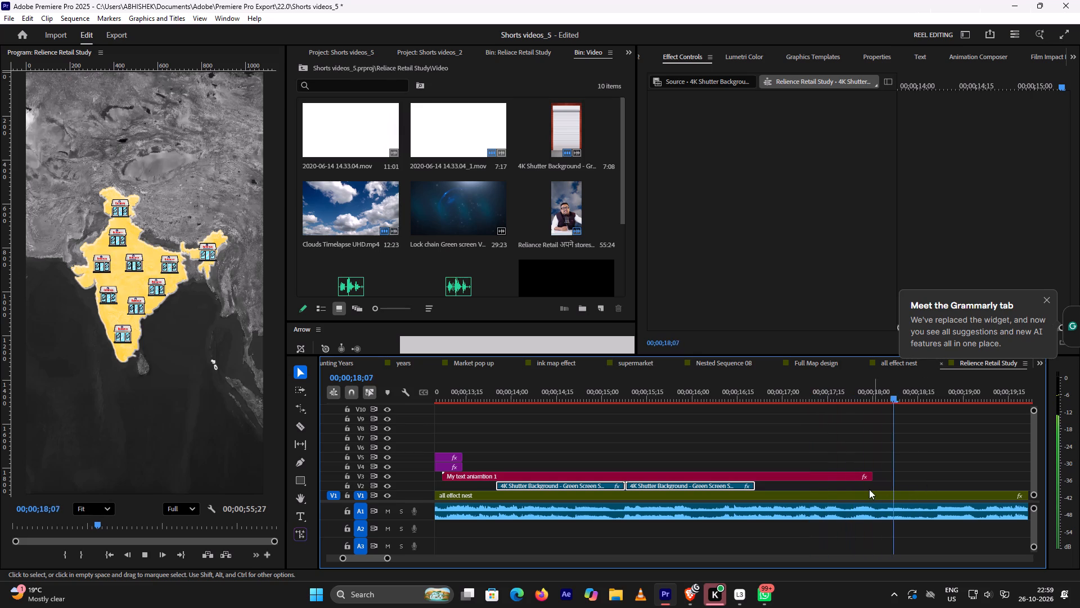
key("space")
Switch back to the tutorial in Brave and resume it from 1:24:13 to see how the shutter transition continues.
left_click(661, 600)
key("space")
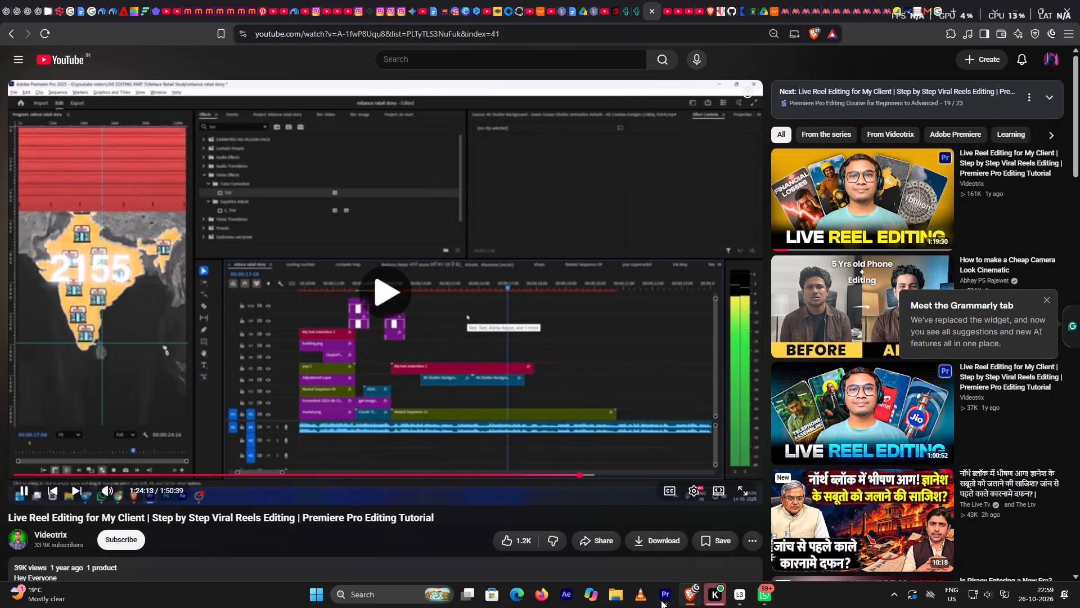
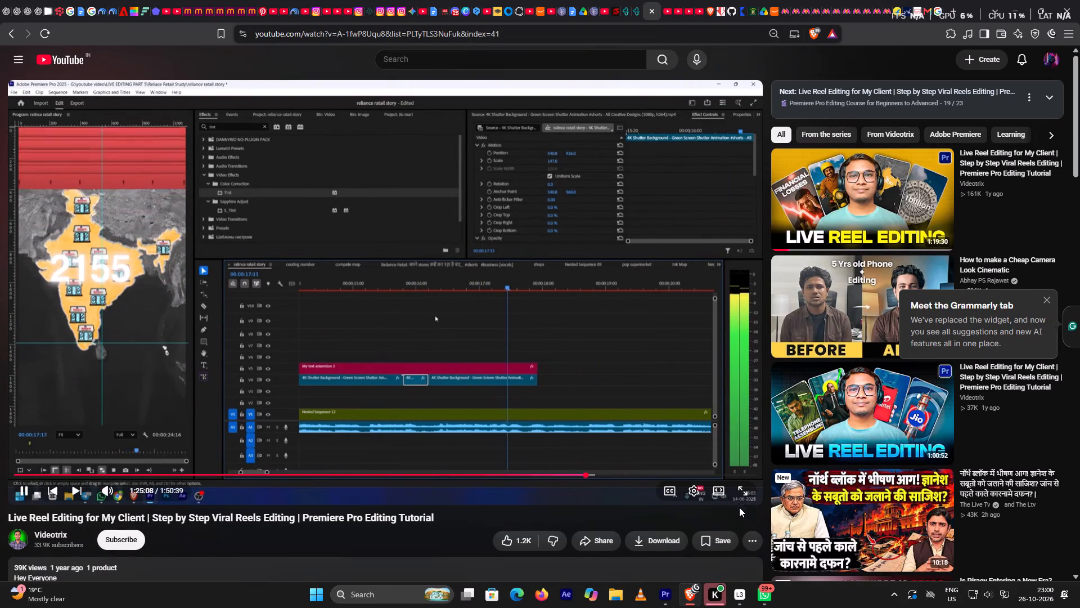
Pause the tutorial, return to Premiere Pro and replay the sequence from about 00;00;13;20 to check when the first shutter starts dropping.
key("space")
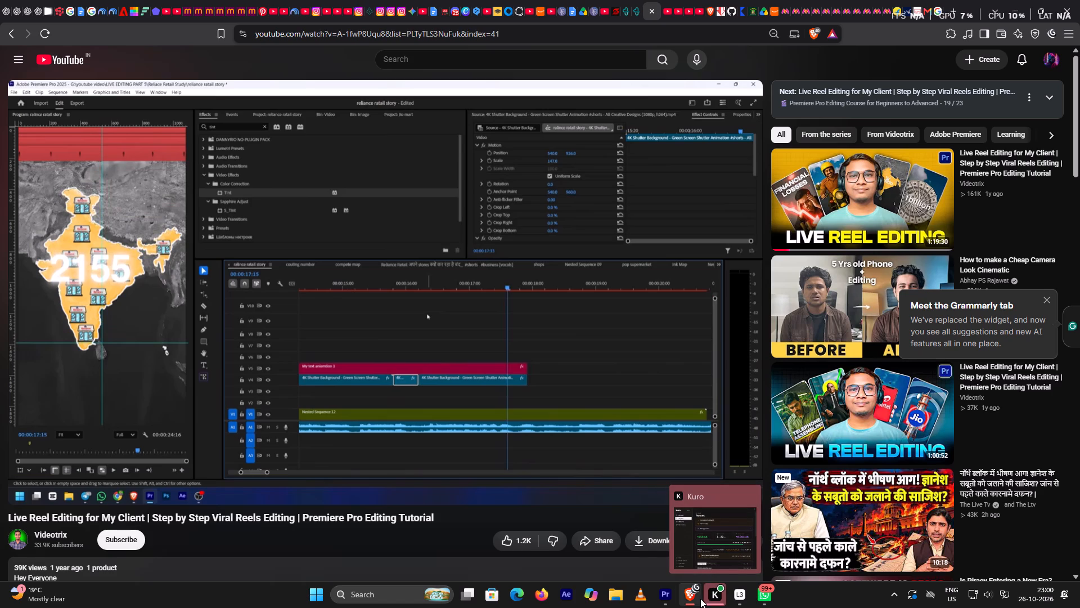
left_click(669, 594)
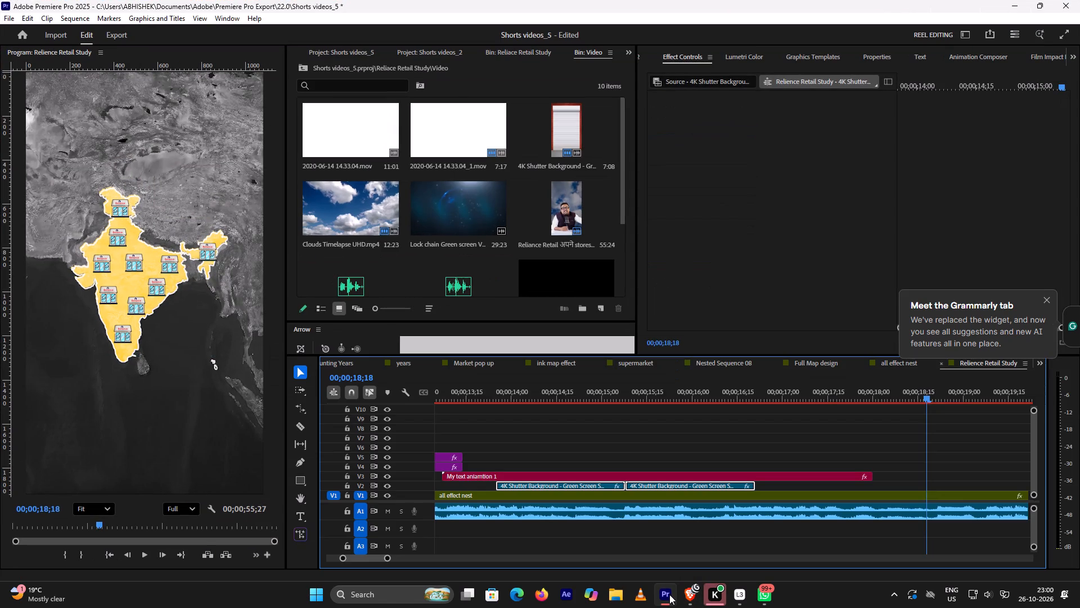
key("space")
key("space")
left_click(485, 391)
key("space")
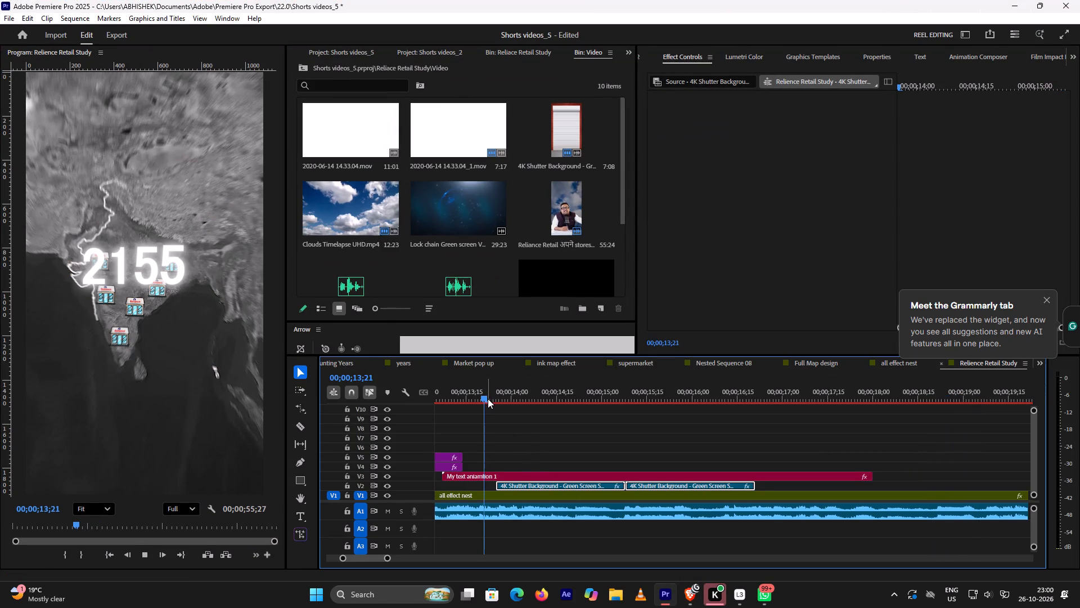
key("space")
key("space")
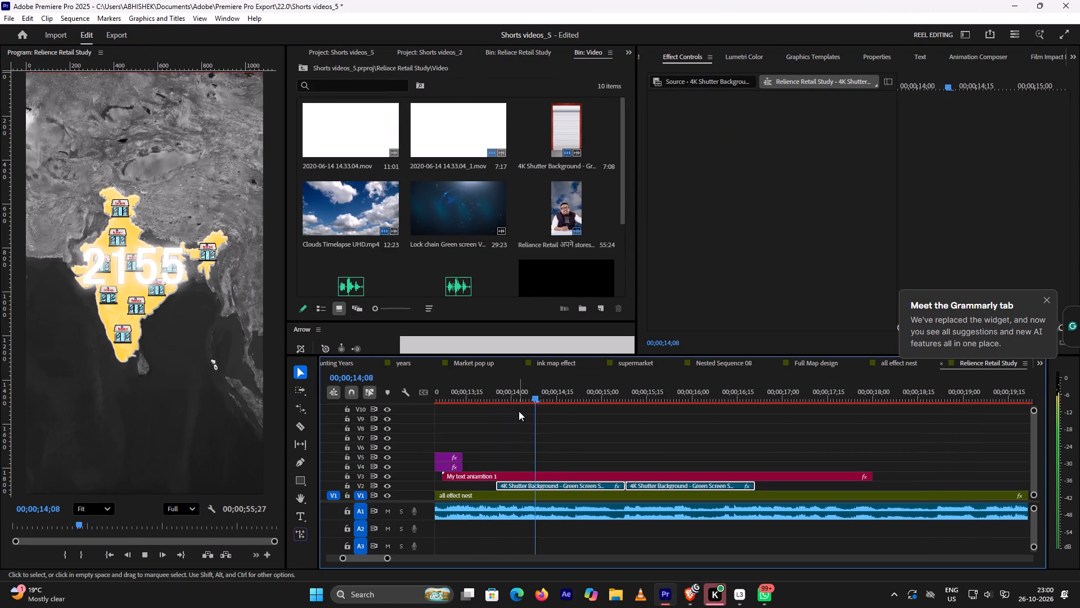
key("space")
left_click(492, 395)
key("space")
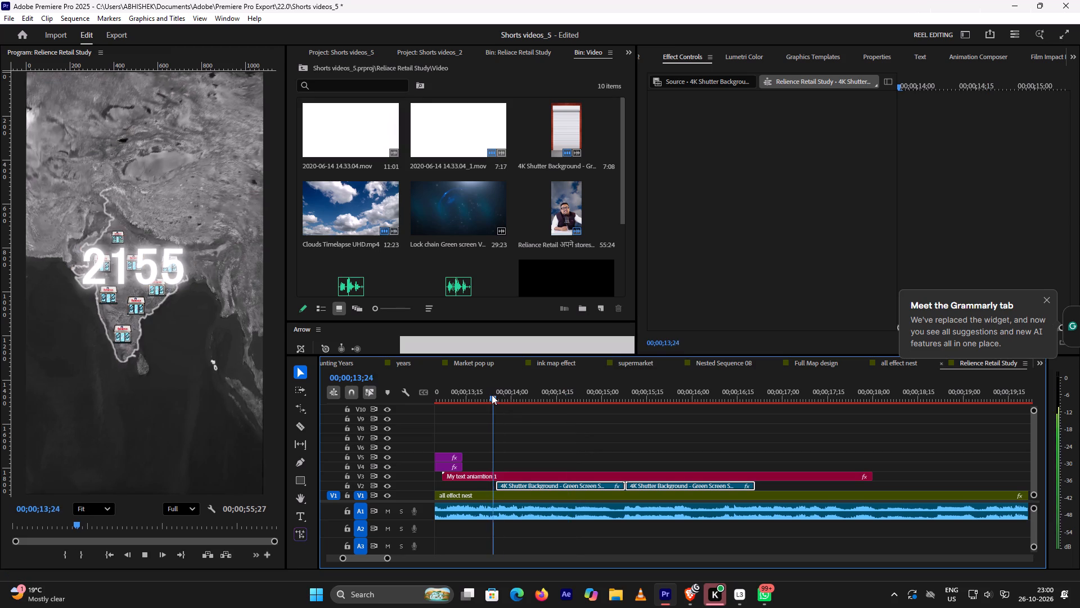
key("space")
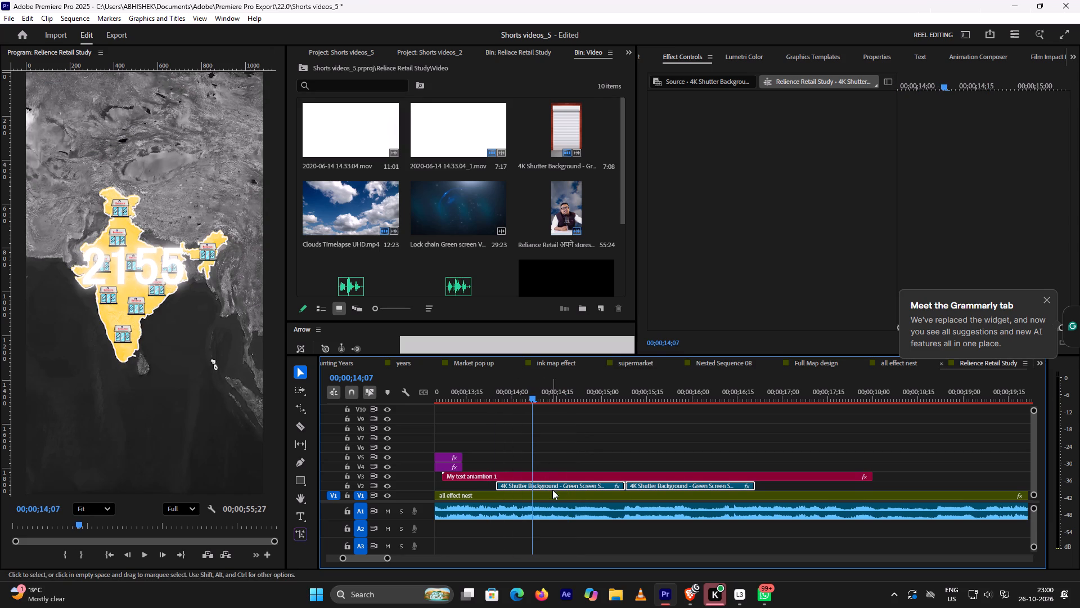
Move both shutter clips together earlier along V2 to start at 00;00;13;22, and play back the transition.
left_click_drag(552, 486, 543, 487)
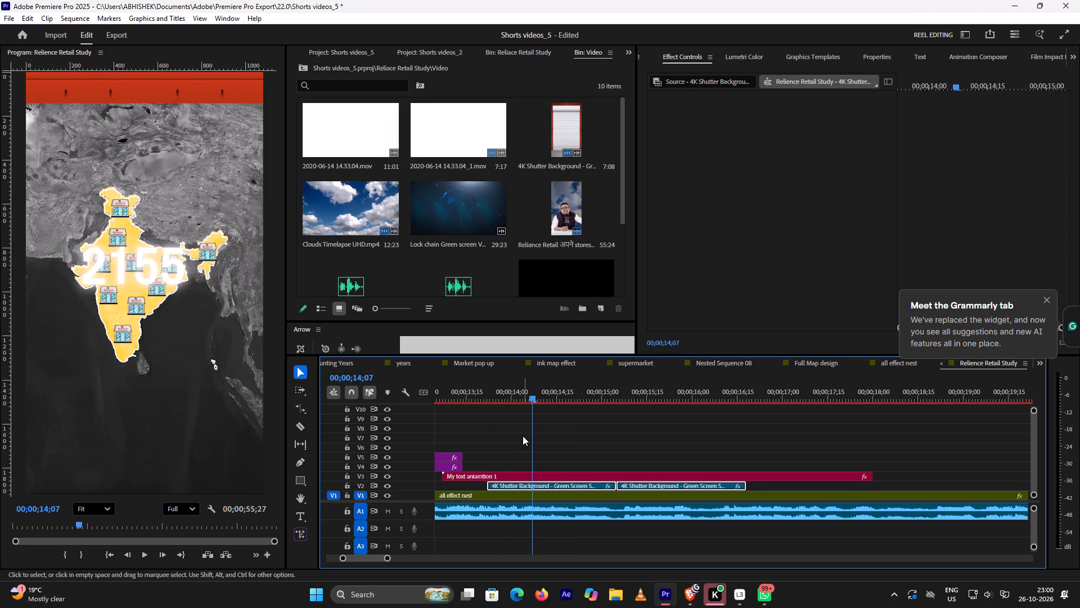
left_click(512, 392)
key("space")
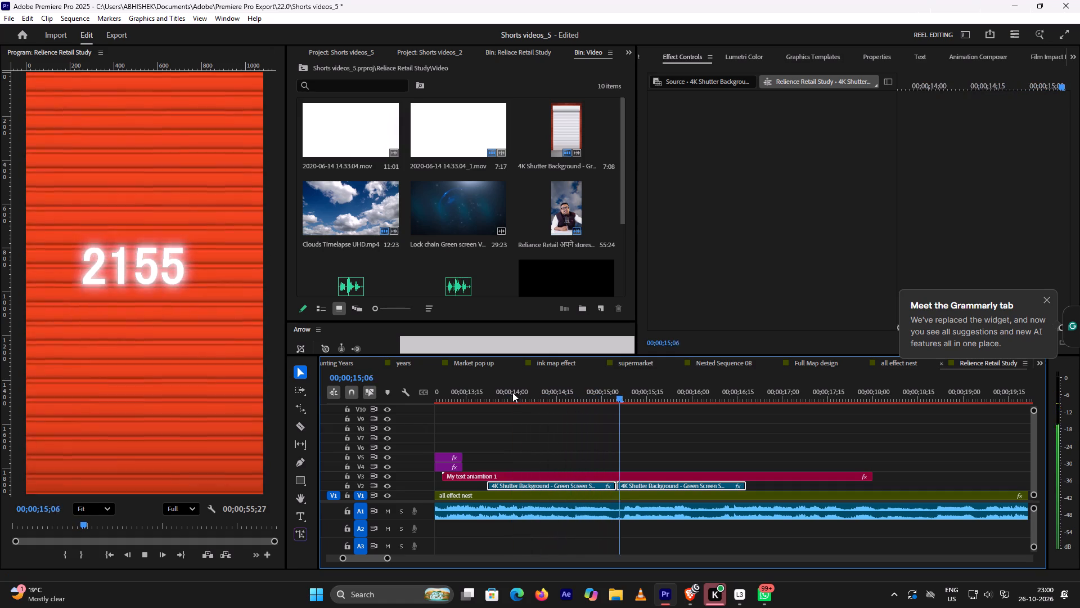
key("space")
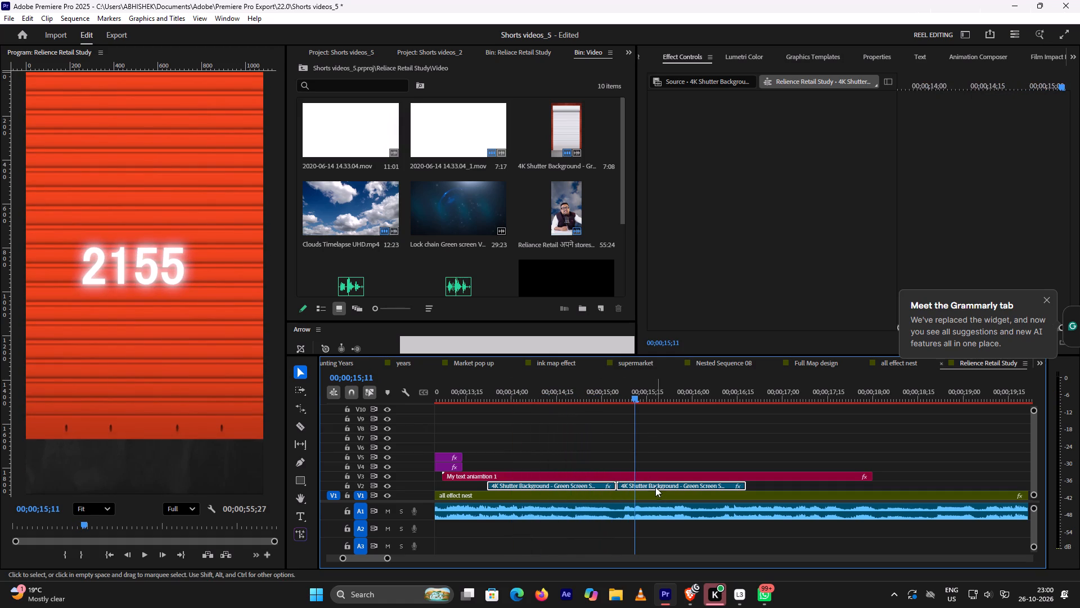
Move only the second shutter clip along V2 to start at 00;00;15;09, leaving a gap after the first one.
left_click_drag(636, 401, 633, 401)
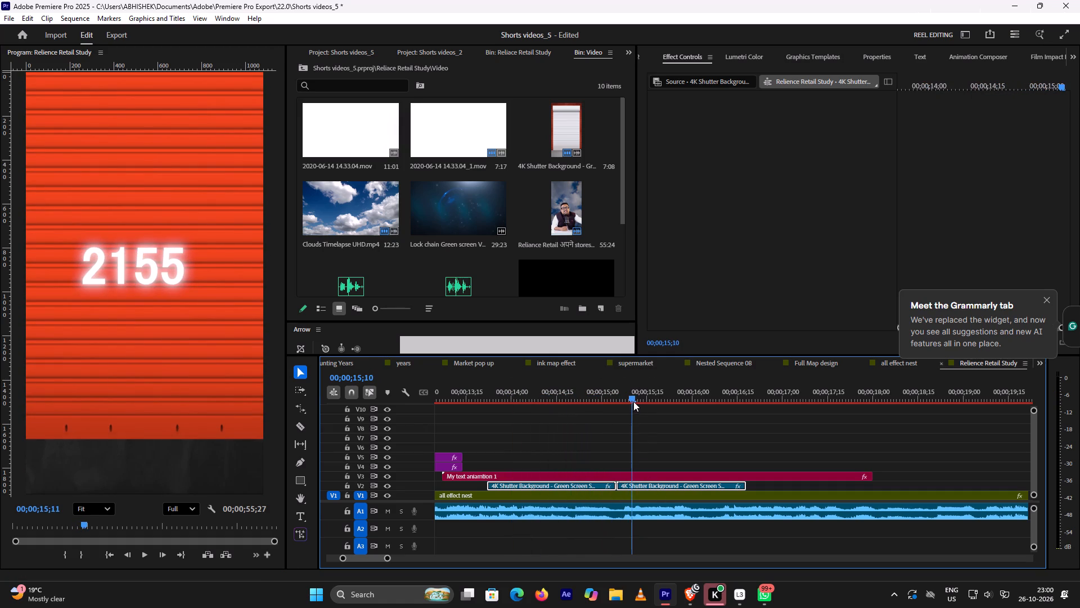
left_click_drag(633, 401, 629, 405)
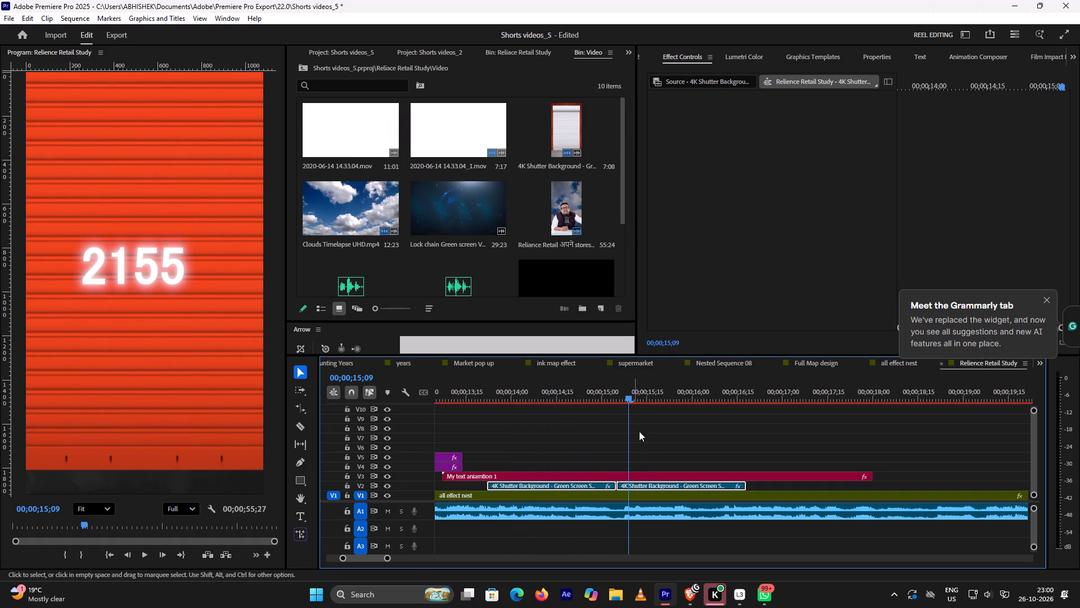
left_click_drag(654, 486, 664, 486)
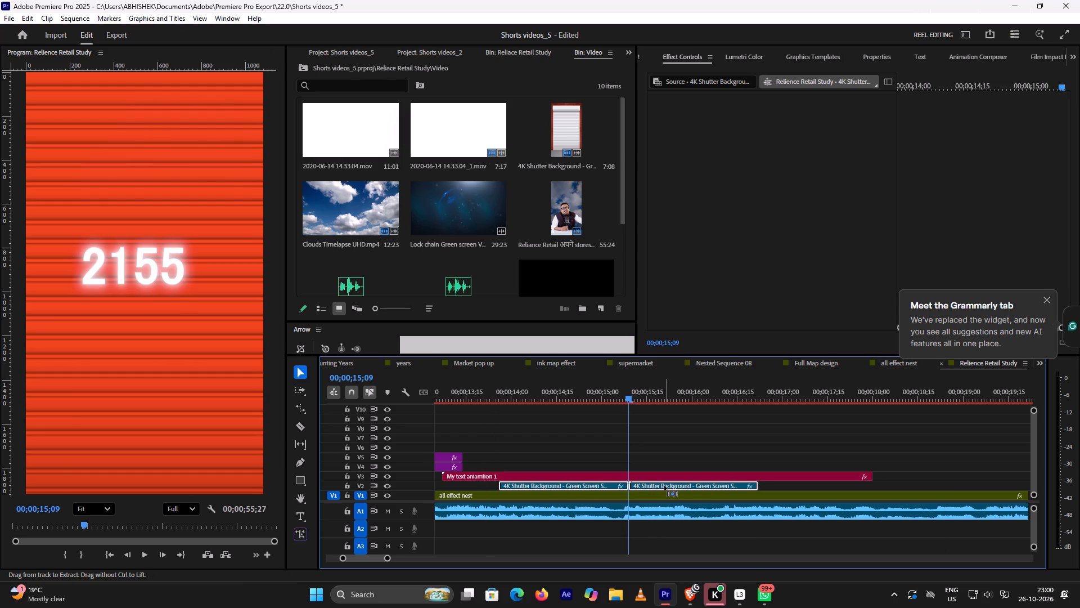
key("ctrl+z")
left_click(659, 485)
left_click_drag(650, 484, 656, 483)
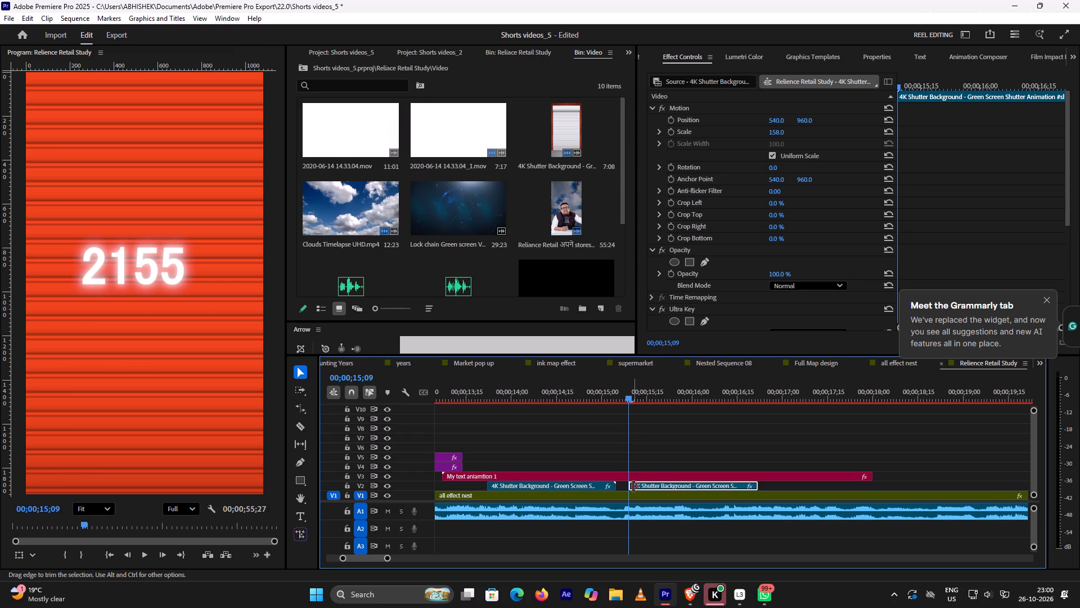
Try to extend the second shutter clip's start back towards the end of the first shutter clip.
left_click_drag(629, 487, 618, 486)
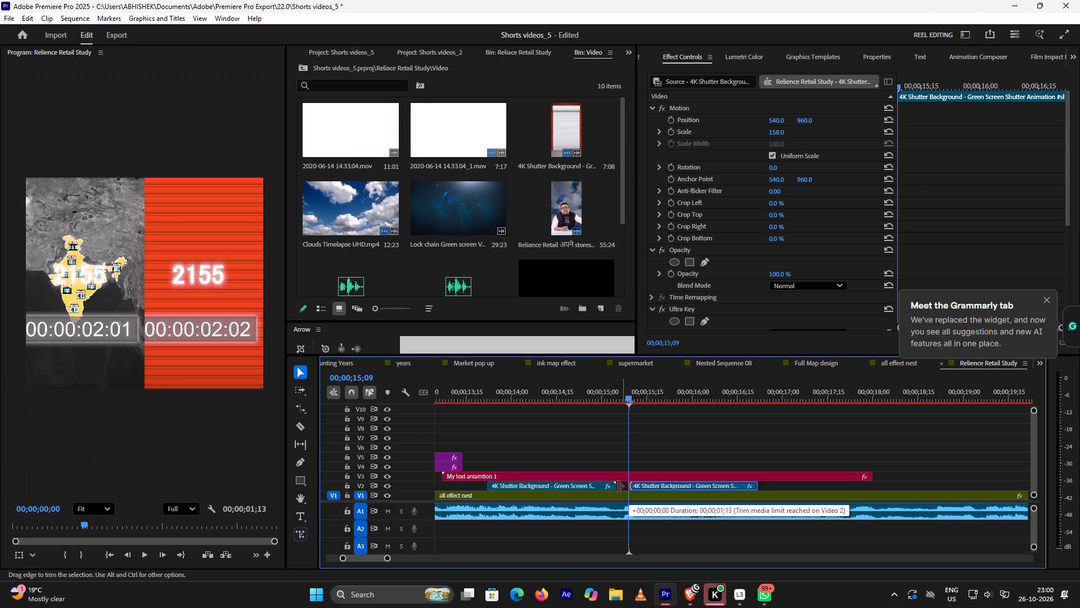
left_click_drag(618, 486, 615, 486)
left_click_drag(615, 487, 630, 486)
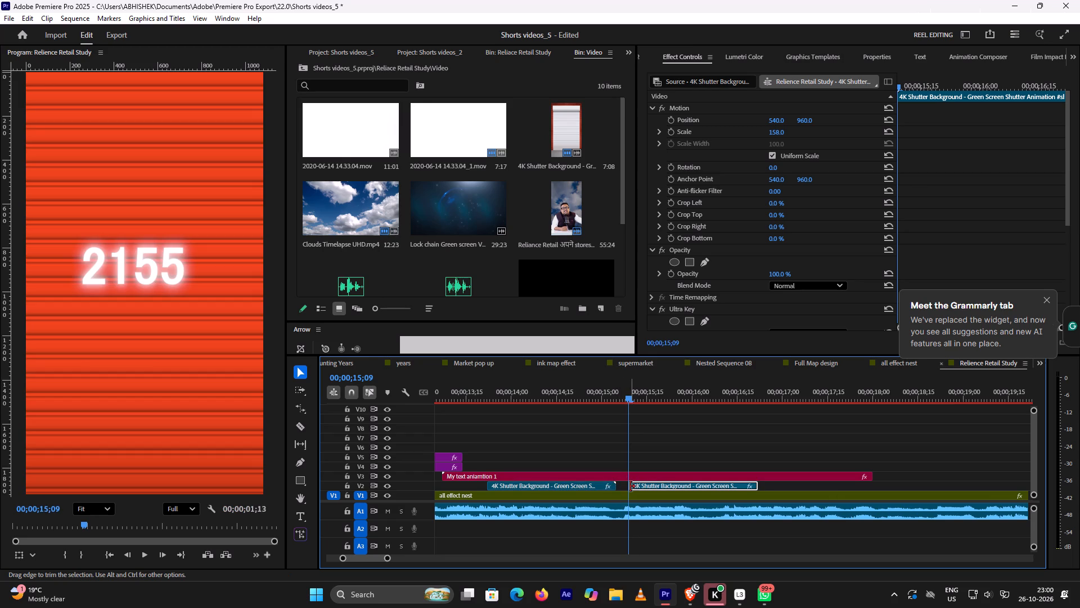
At 00;00;15;04, cut the all effect nest on V1 with the A1 audio, and the first shutter clip on V2.
left_click_drag(629, 401, 620, 404)
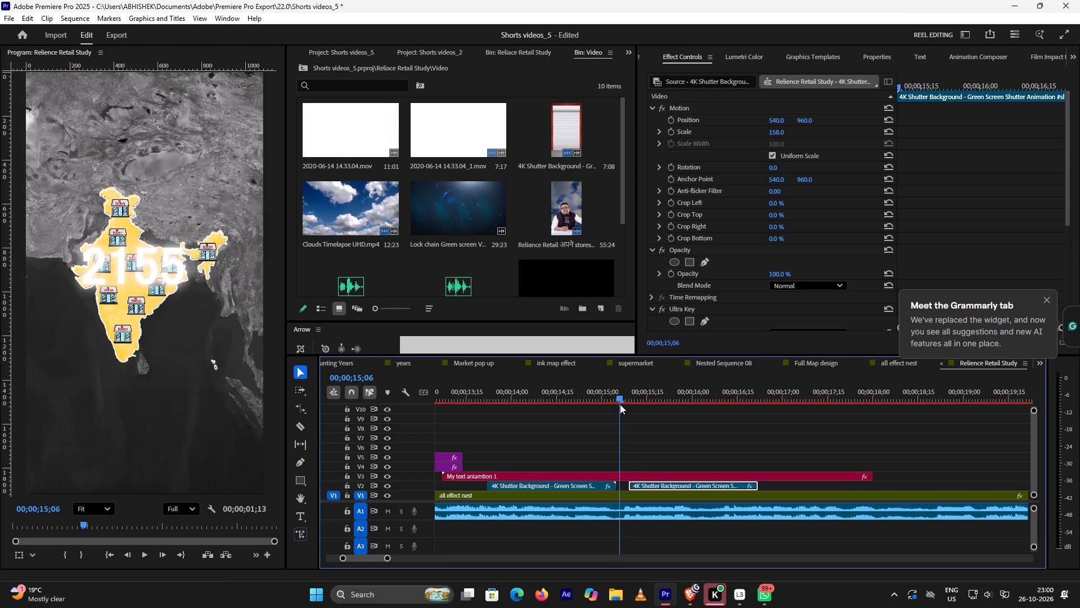
left_click_drag(620, 404, 613, 408)
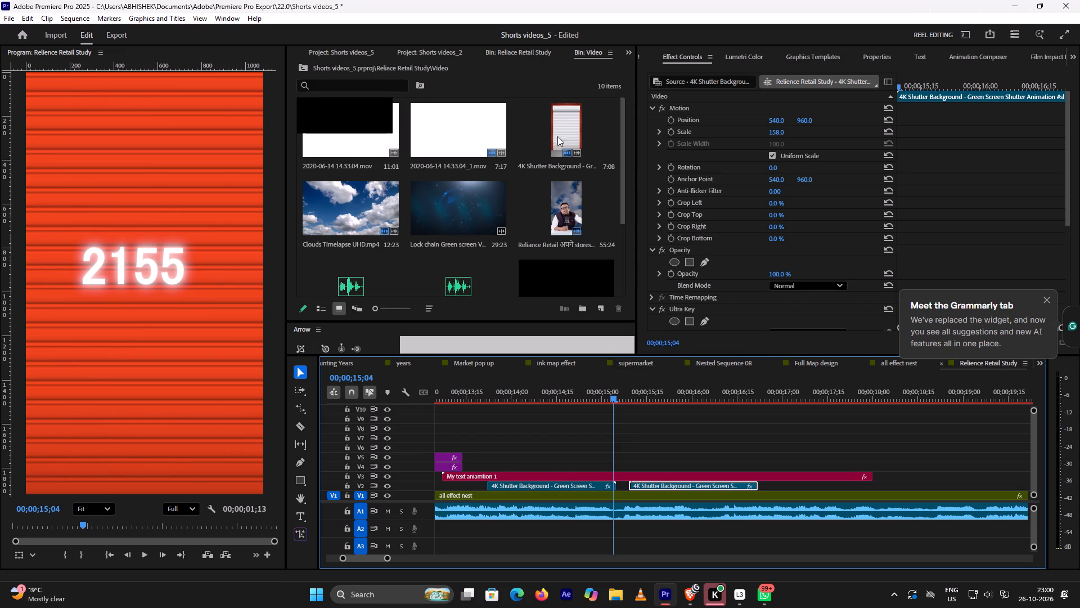
scroll(336, 30, "up", 2)
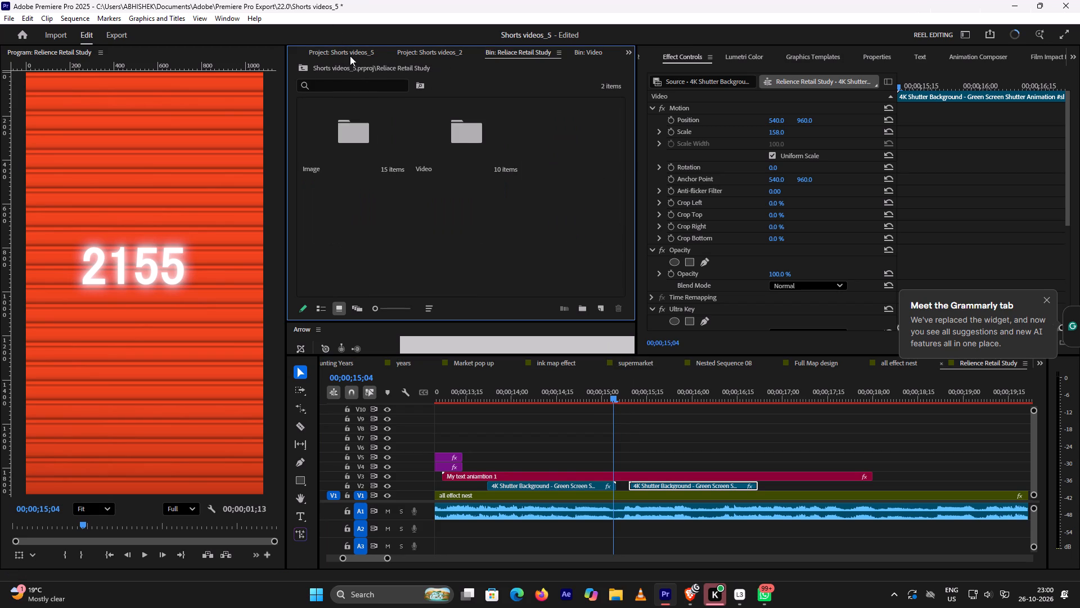
scroll(350, 56, "up", 4)
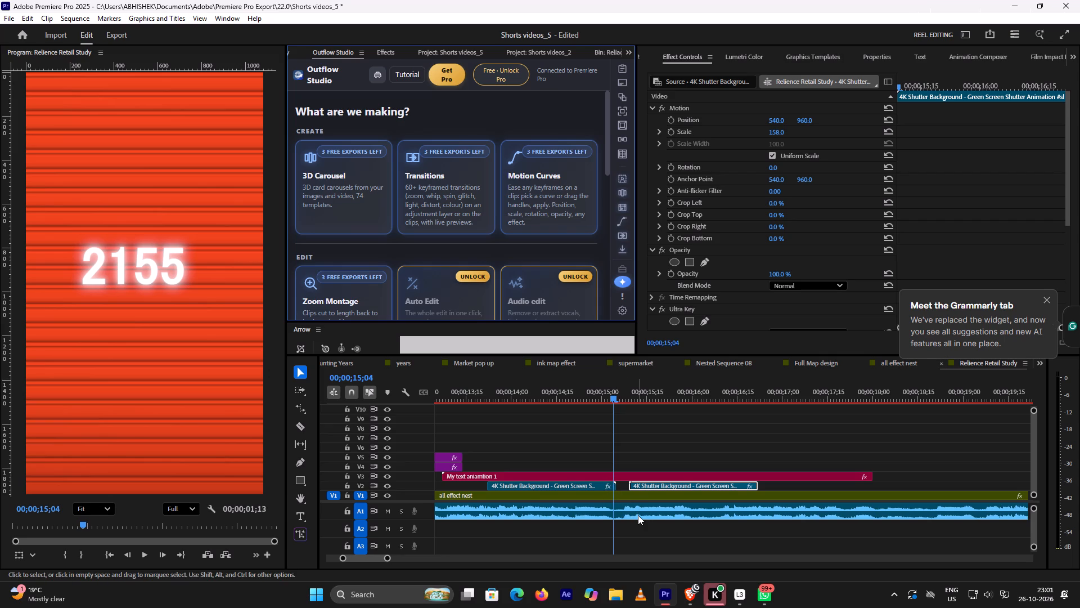
key("ctrl+k")
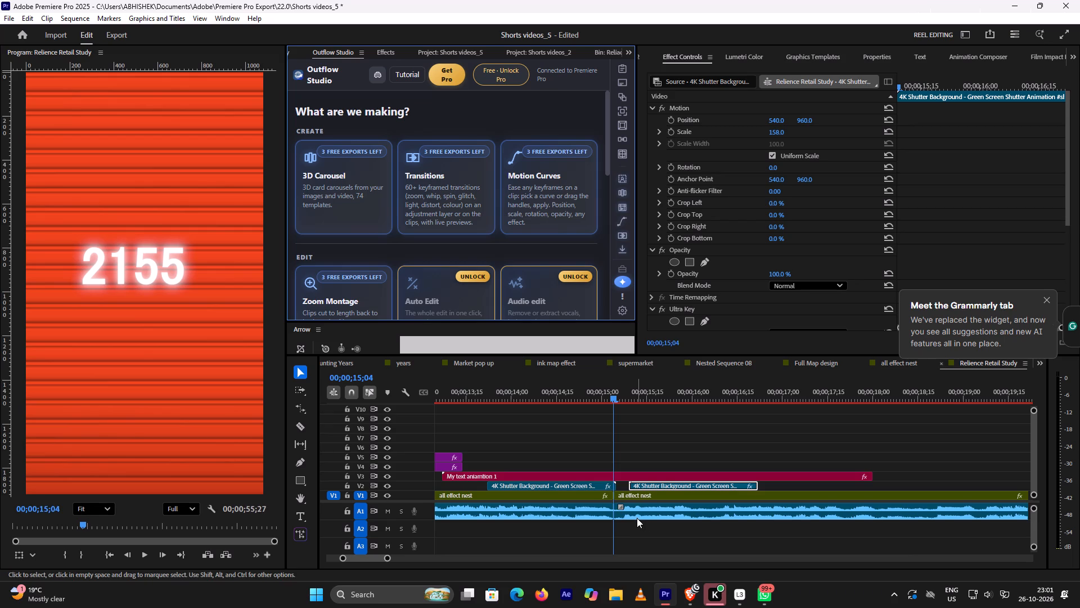
left_click(598, 484)
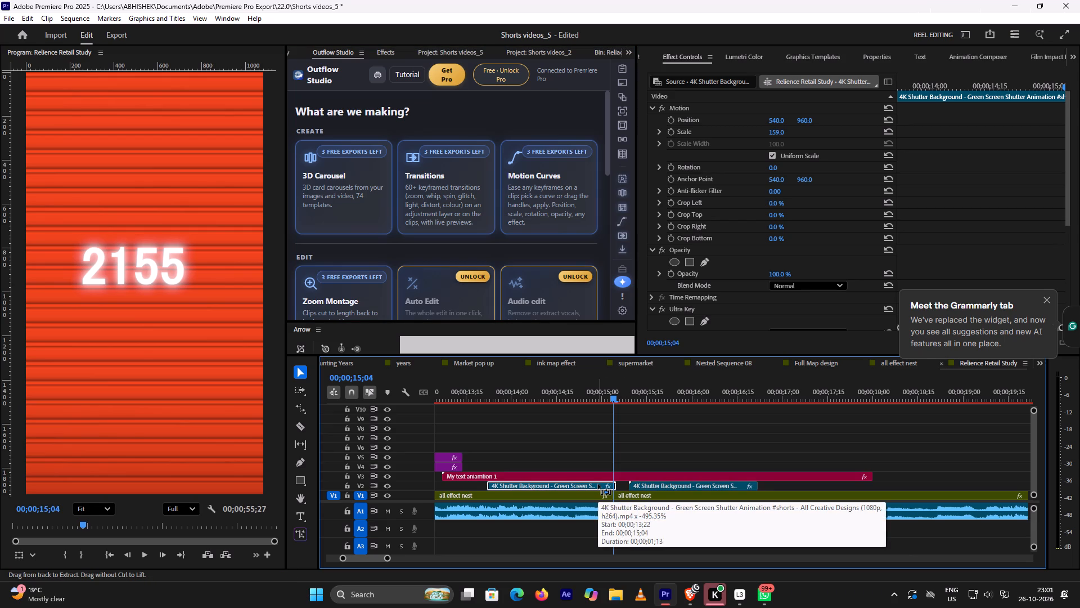
key("ctrl+k")
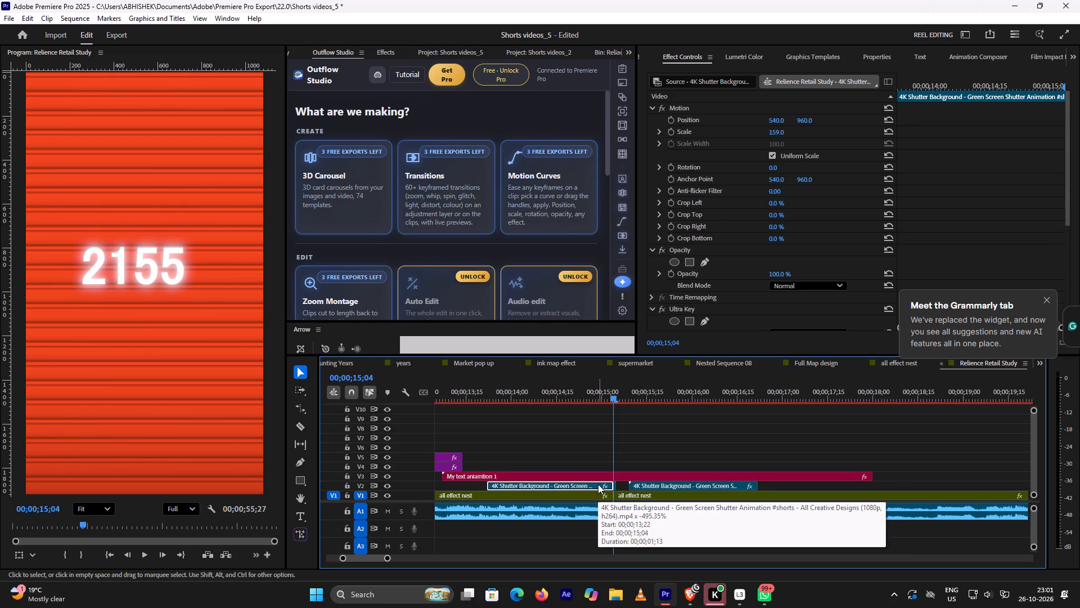
Rate-stretch the short piece cut off the first shutter clip to end at 00;00;15;09, filling the gap before the second shutter clip.
scroll(627, 486, "up", 5, "alt")
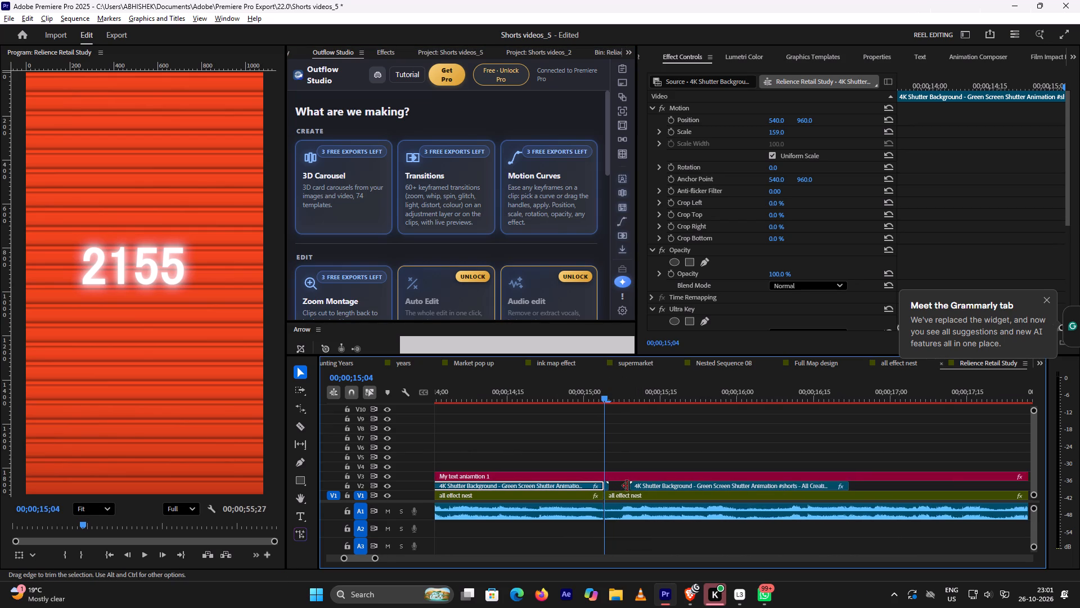
scroll(629, 485, "up", 11, "alt")
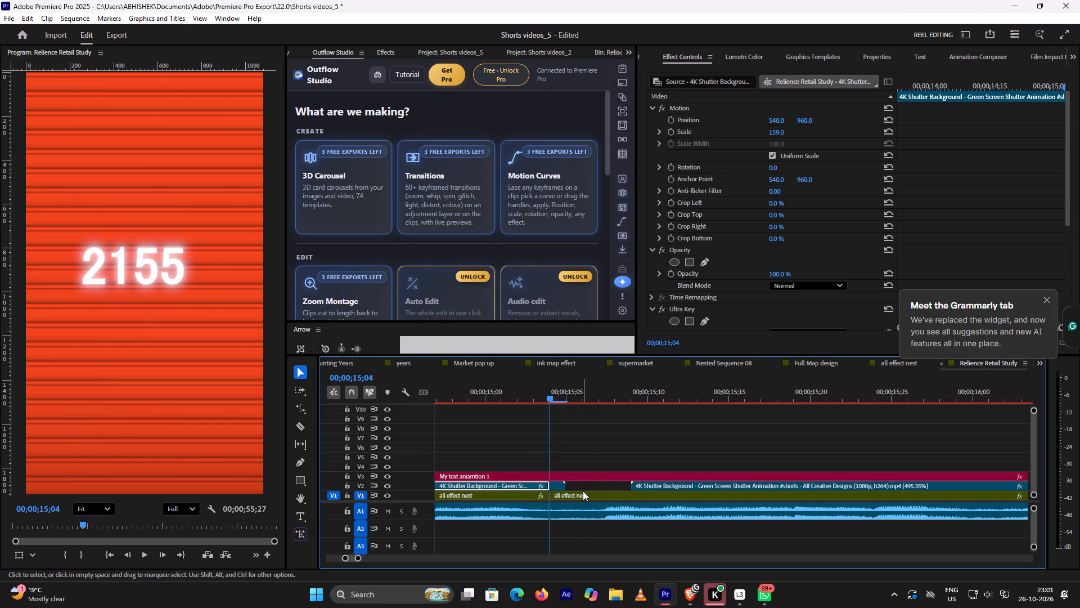
key("r")
left_click(565, 486)
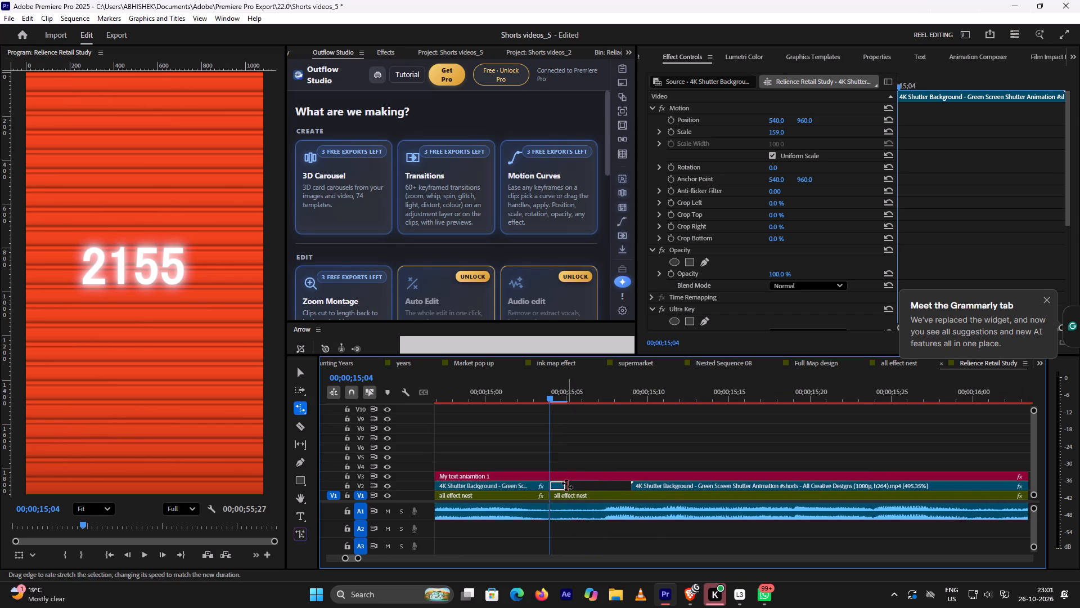
left_click_drag(566, 485, 628, 491)
Play the sequence from about 00;00;15;00 through the stretched piece and the second shutter clip to check the closed-shutter hold.
left_click(510, 385)
key("space")
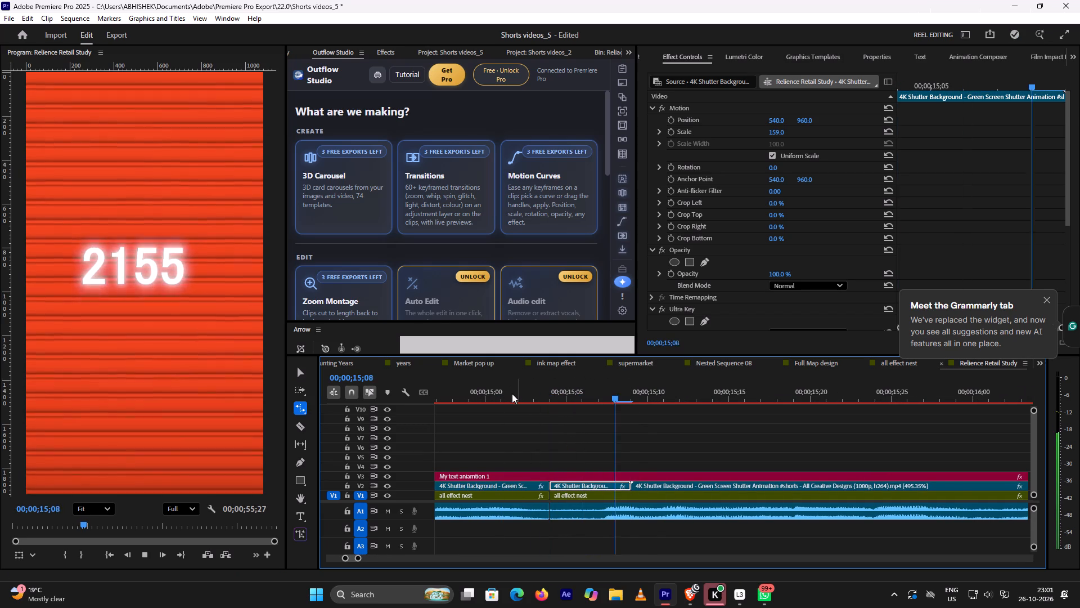
key("space")
left_click(470, 392)
key("space")
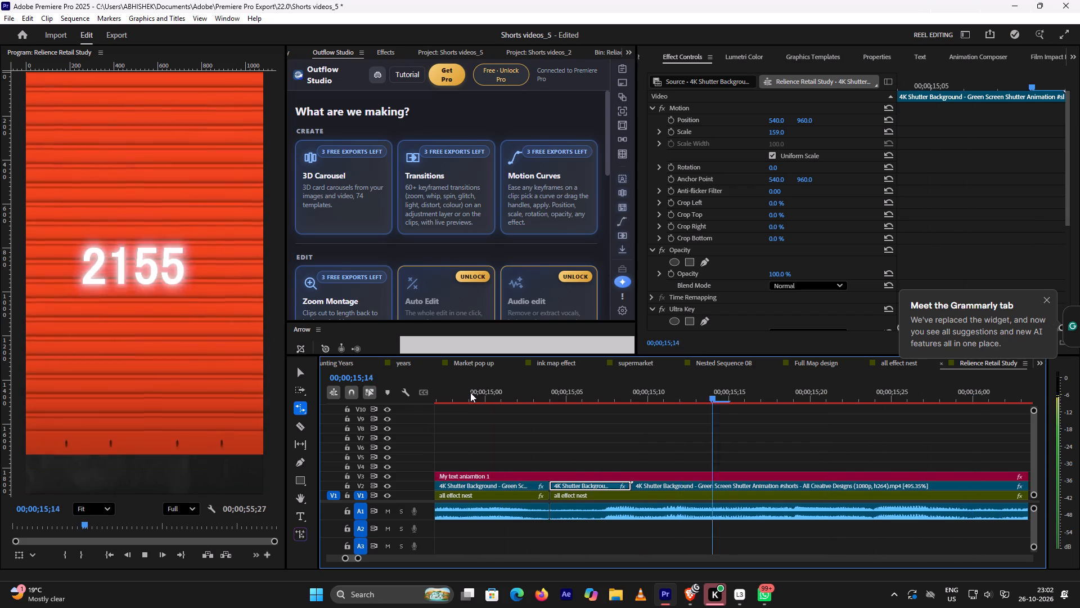
key("space")
left_click(470, 392)
key("space")
key("space")
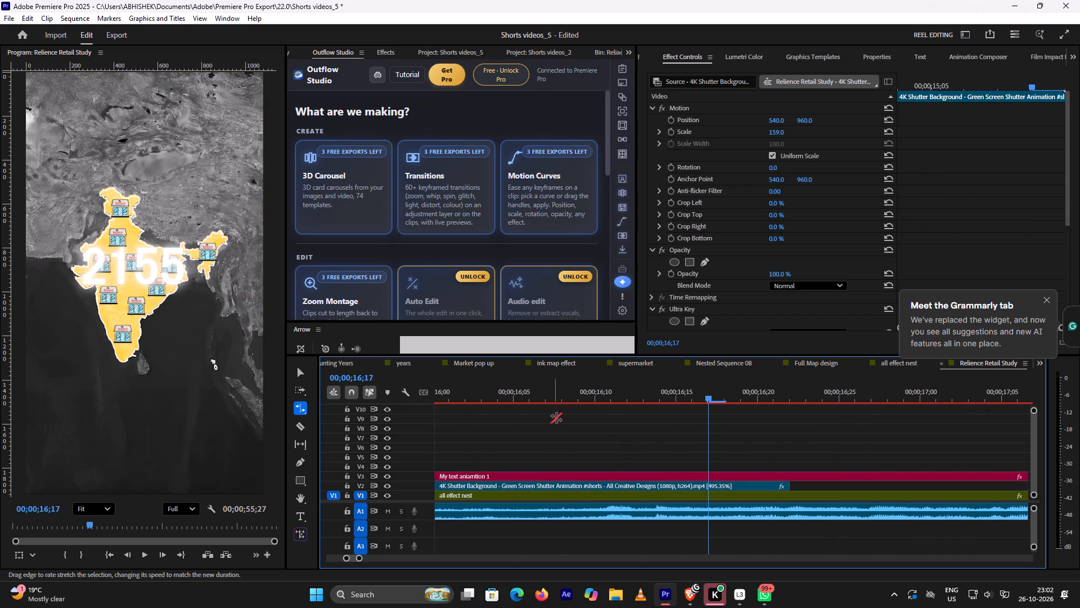
key("space")
key("space")
key("space")
key("space")
scroll(606, 451, "down", 5)
key("space")
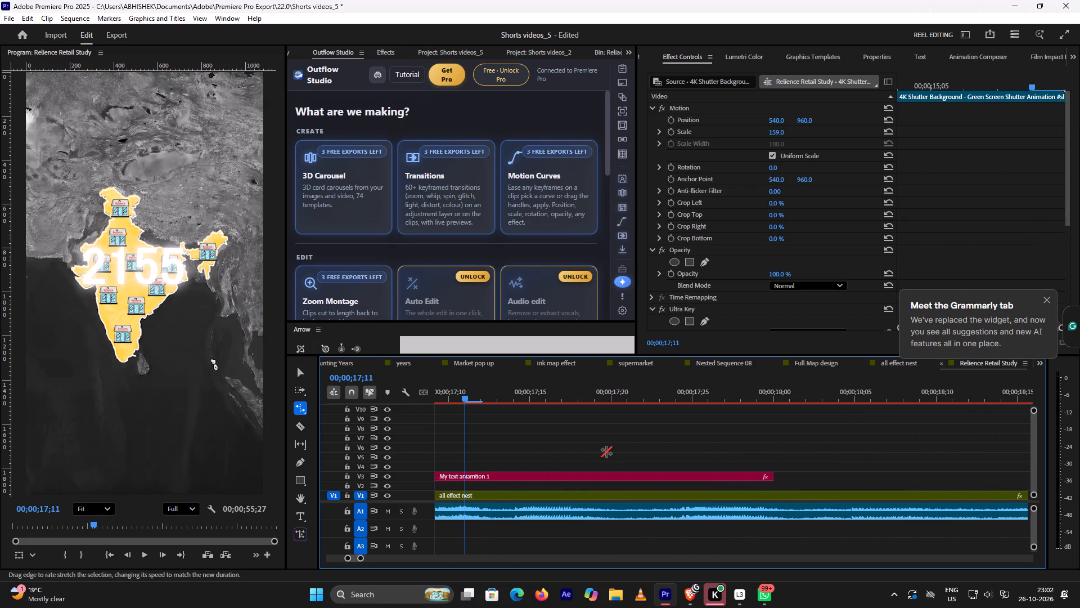
Switch back to the Selection tool and replay from about 00;00;16;00 to check the second shutter's ending beneath the 2155 text.
scroll(606, 451, "down", 16, "alt")
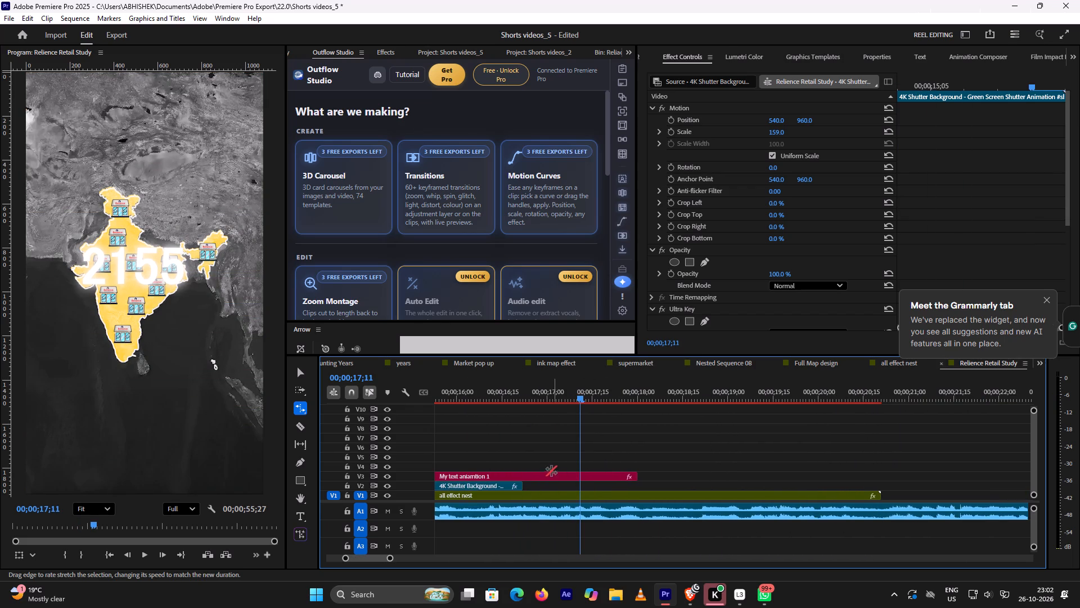
scroll(550, 472, "down", 1)
scroll(550, 471, "up", 5)
key("g")
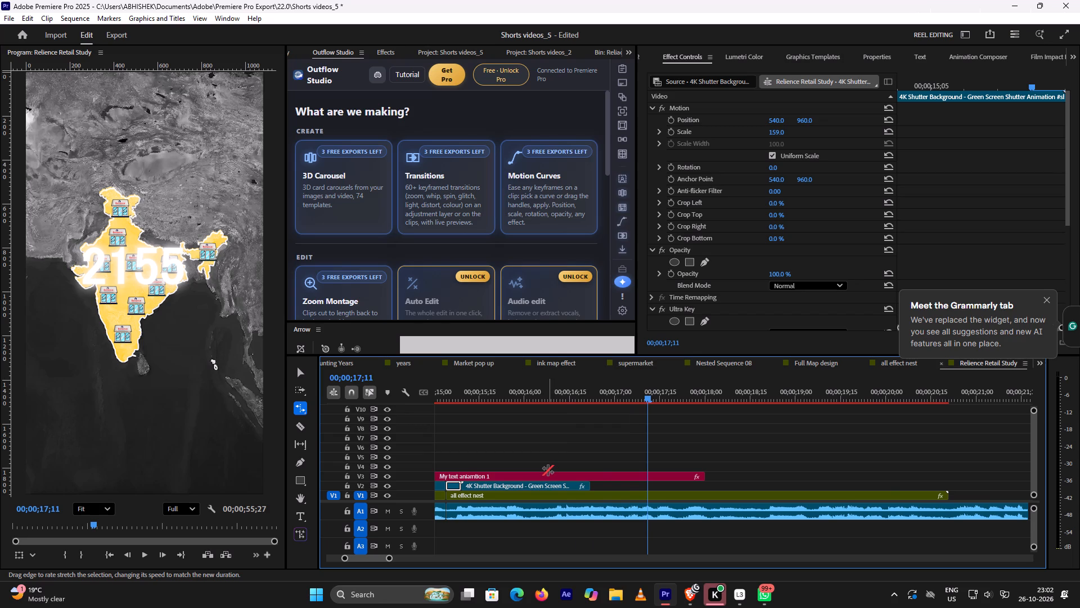
key("v")
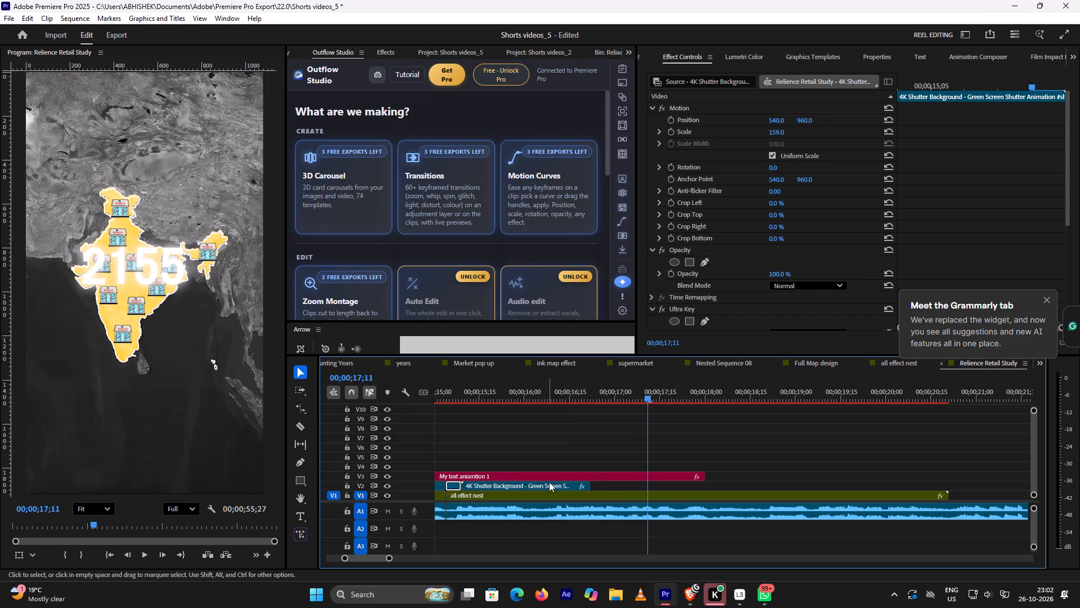
left_click(546, 395)
key("space")
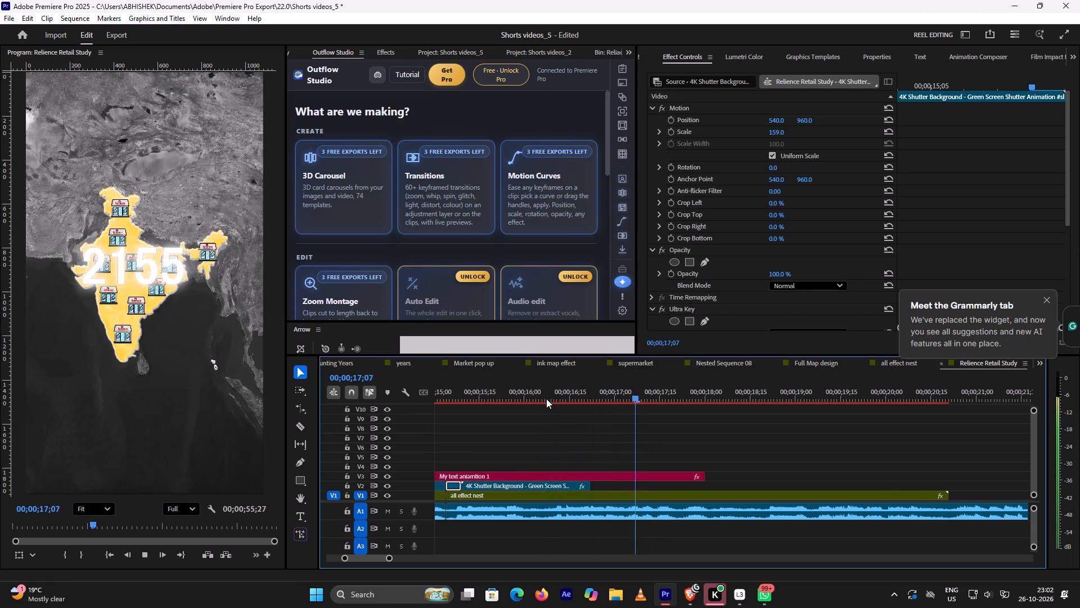
key("space")
left_click(580, 397)
key("space")
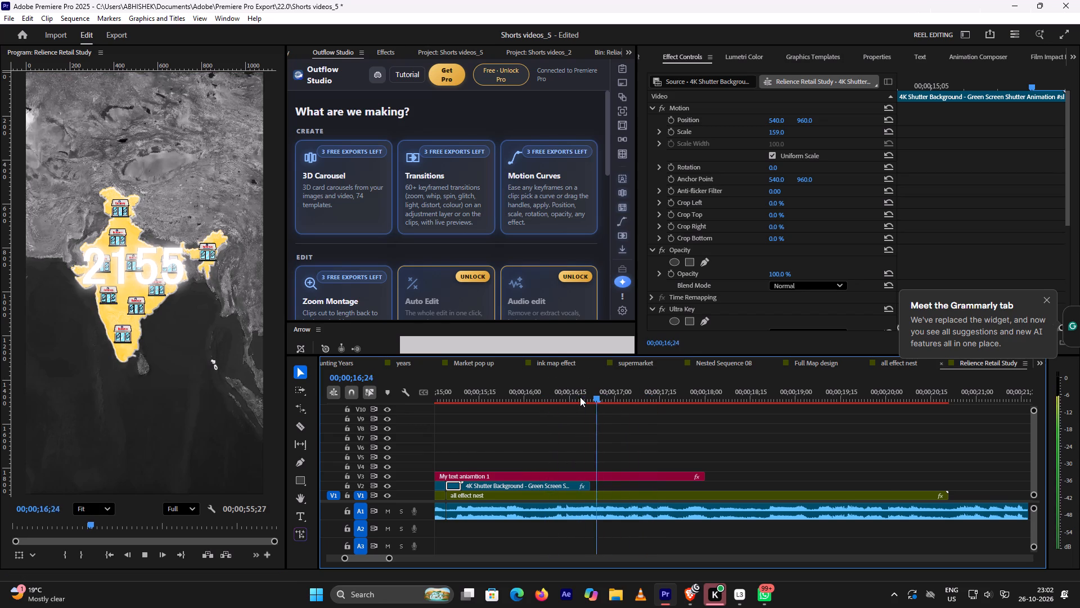
key("space")
left_click(525, 391)
key("space")
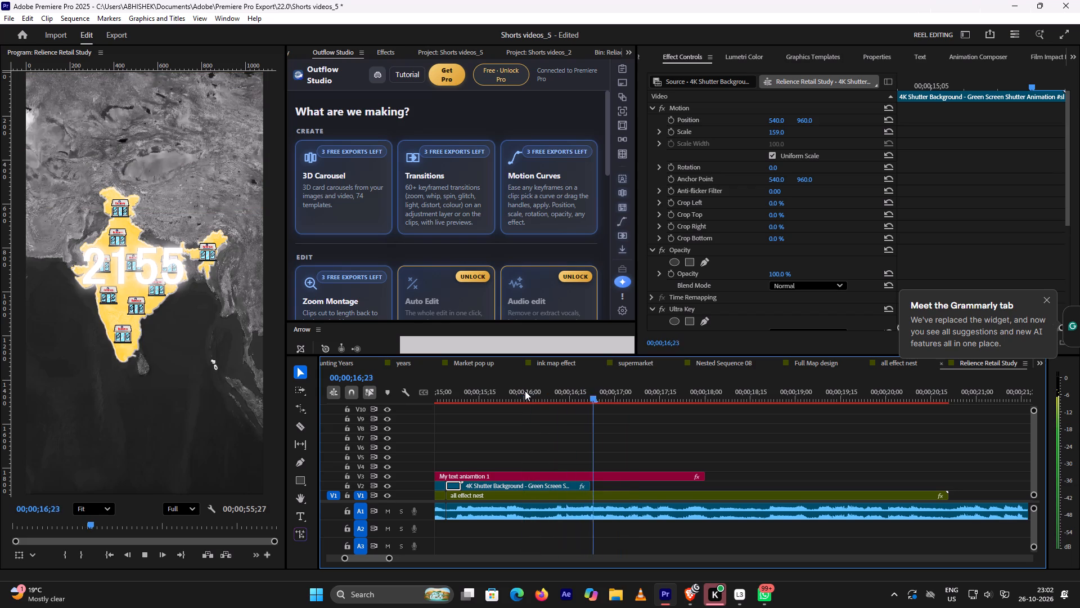
Replay the sequence several times between about 00;00;15;15 and 00;00;17;10 to check when the shutter reopens beneath the 2155 text.
key("space")
key("space")
key("space")
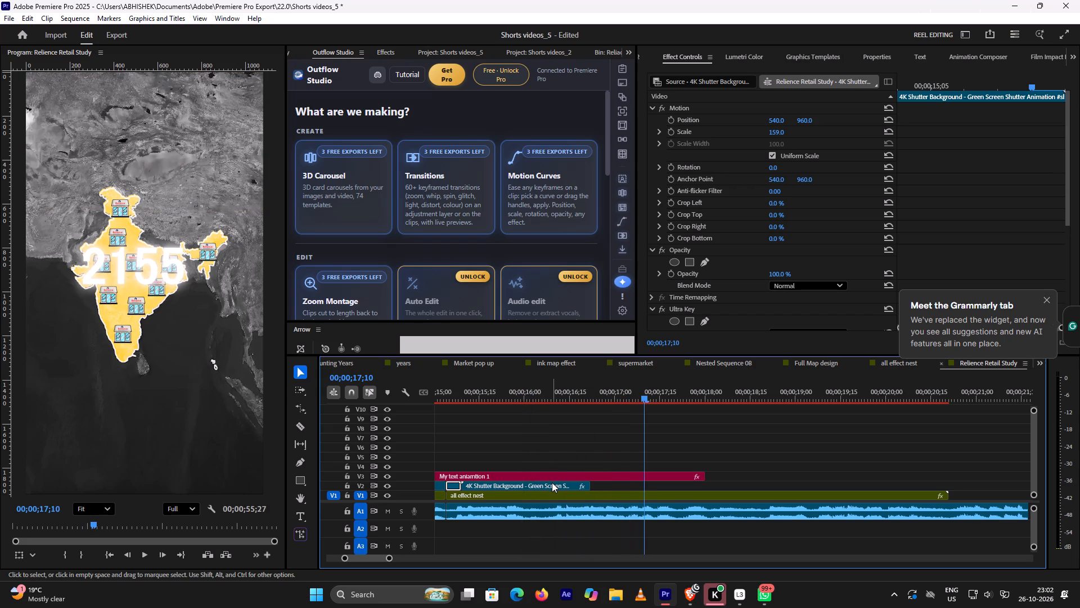
left_click_drag(642, 400, 636, 399)
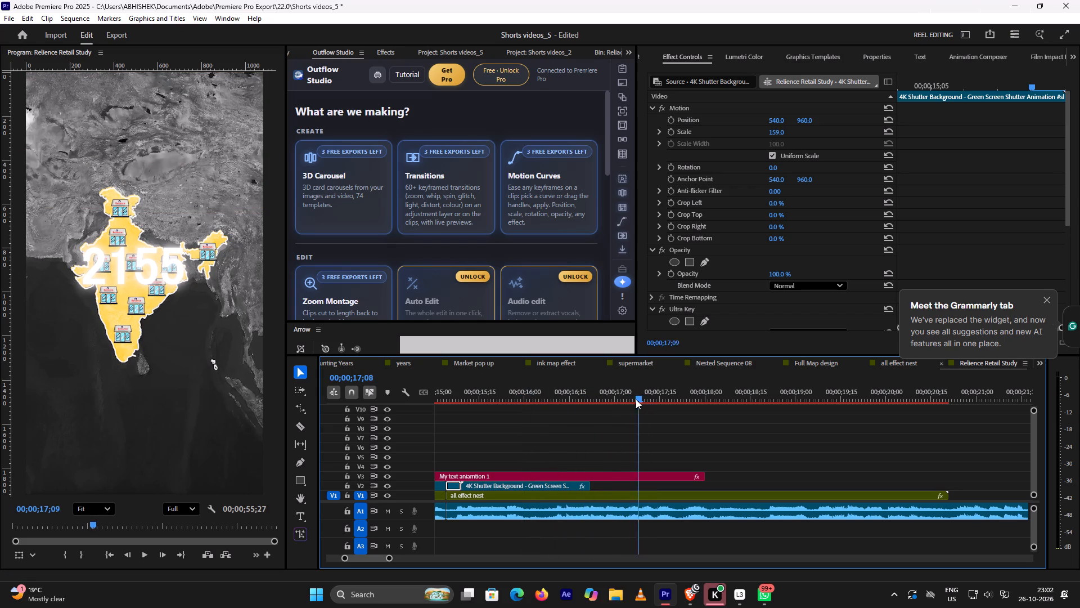
left_click_drag(636, 399, 600, 401)
key("space")
key("space")
left_click(557, 396)
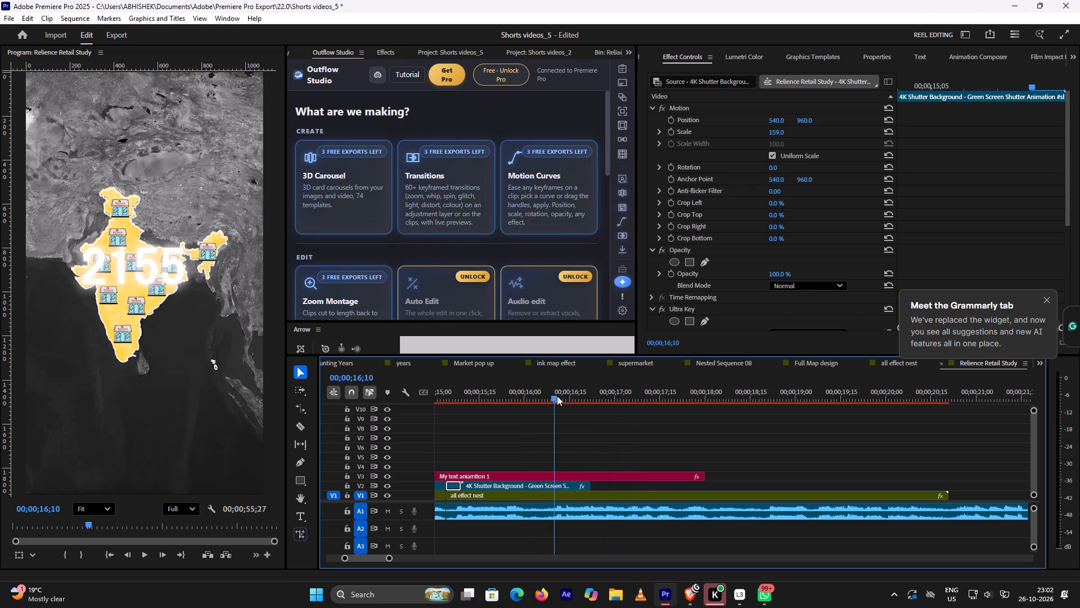
key("space")
key("space")
left_click(477, 390)
key("space")
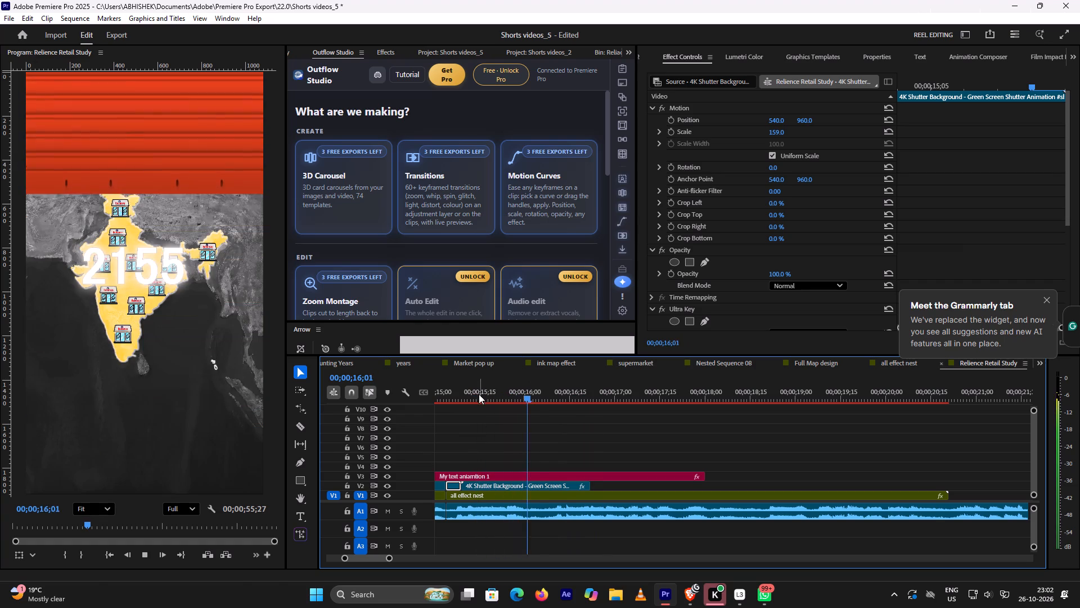
key("space")
key("space")
key("space")
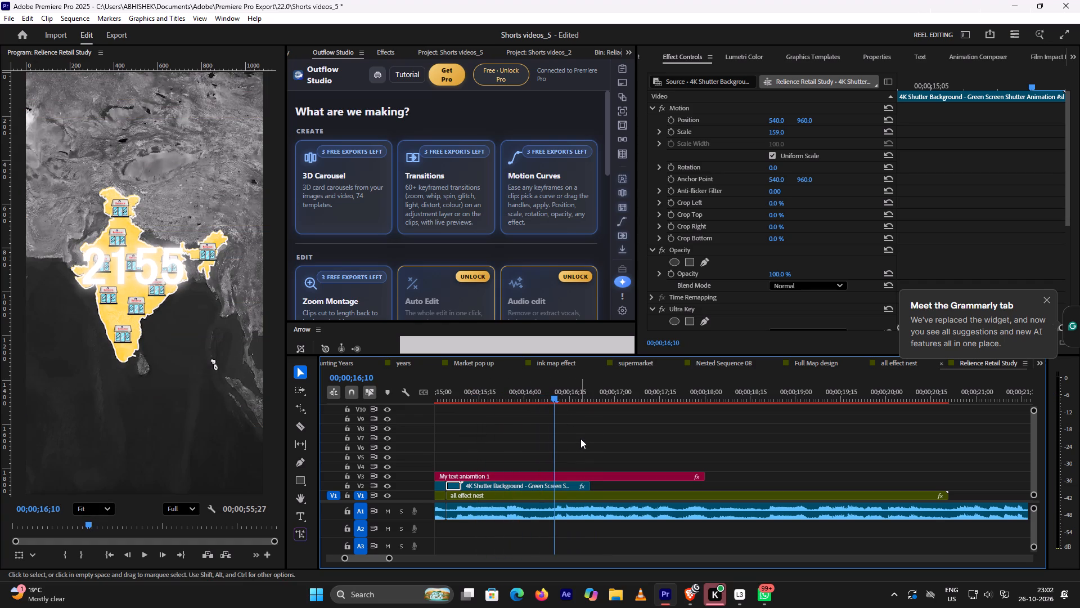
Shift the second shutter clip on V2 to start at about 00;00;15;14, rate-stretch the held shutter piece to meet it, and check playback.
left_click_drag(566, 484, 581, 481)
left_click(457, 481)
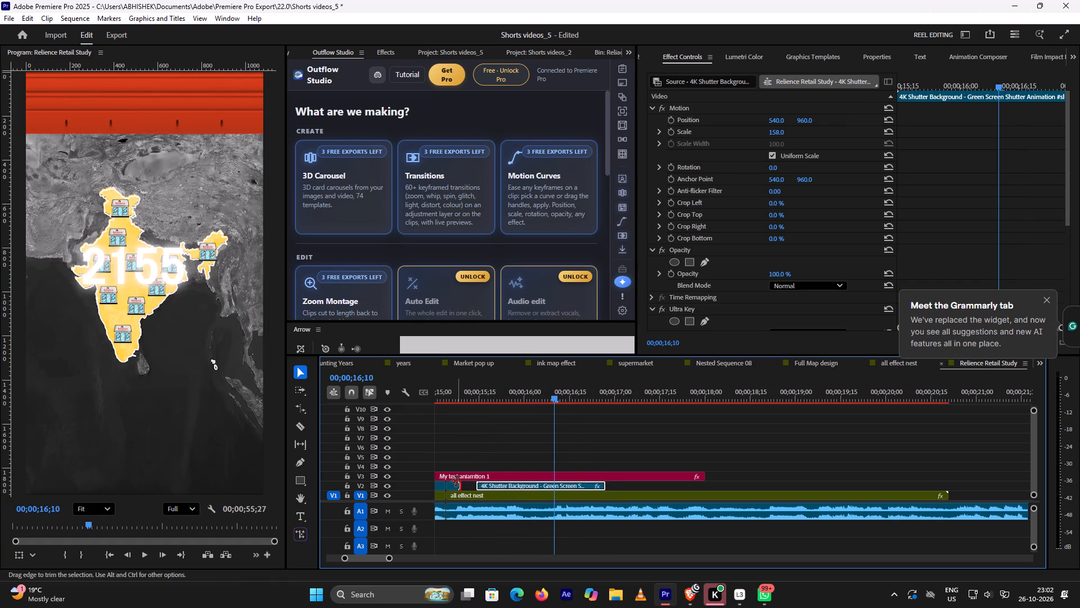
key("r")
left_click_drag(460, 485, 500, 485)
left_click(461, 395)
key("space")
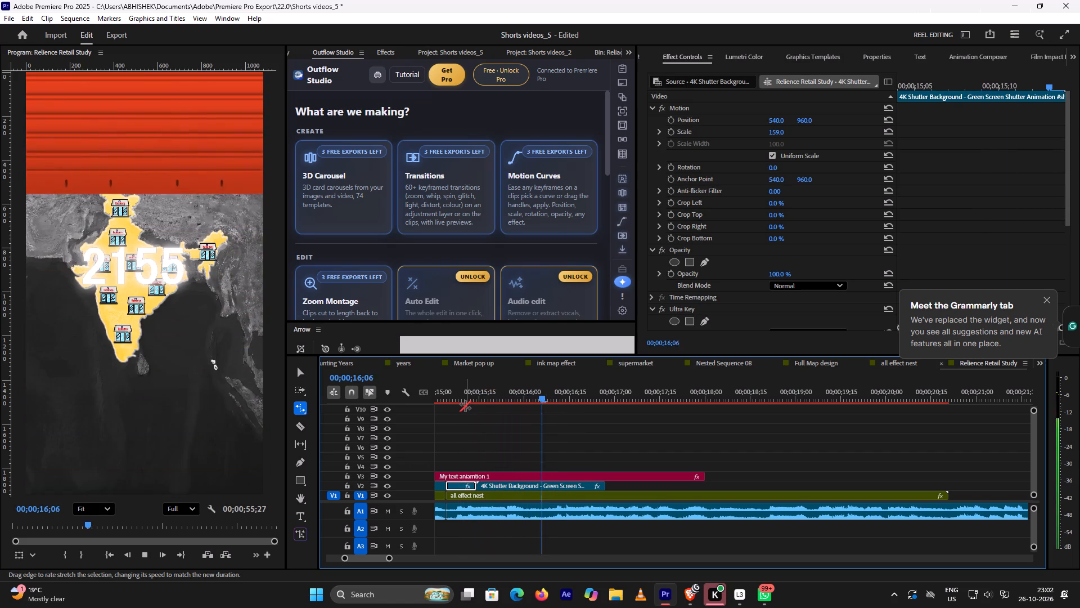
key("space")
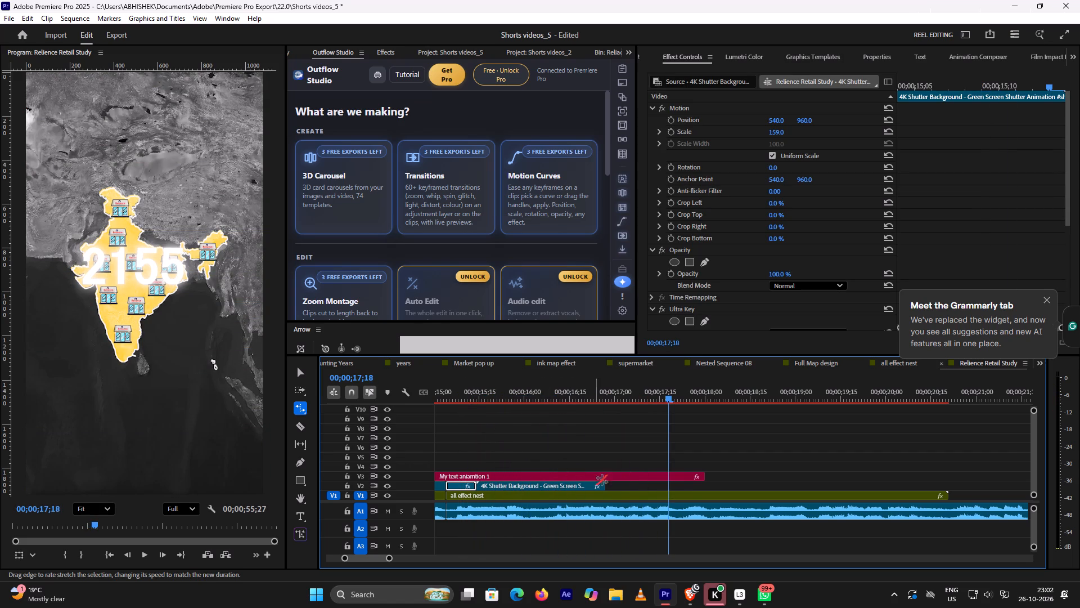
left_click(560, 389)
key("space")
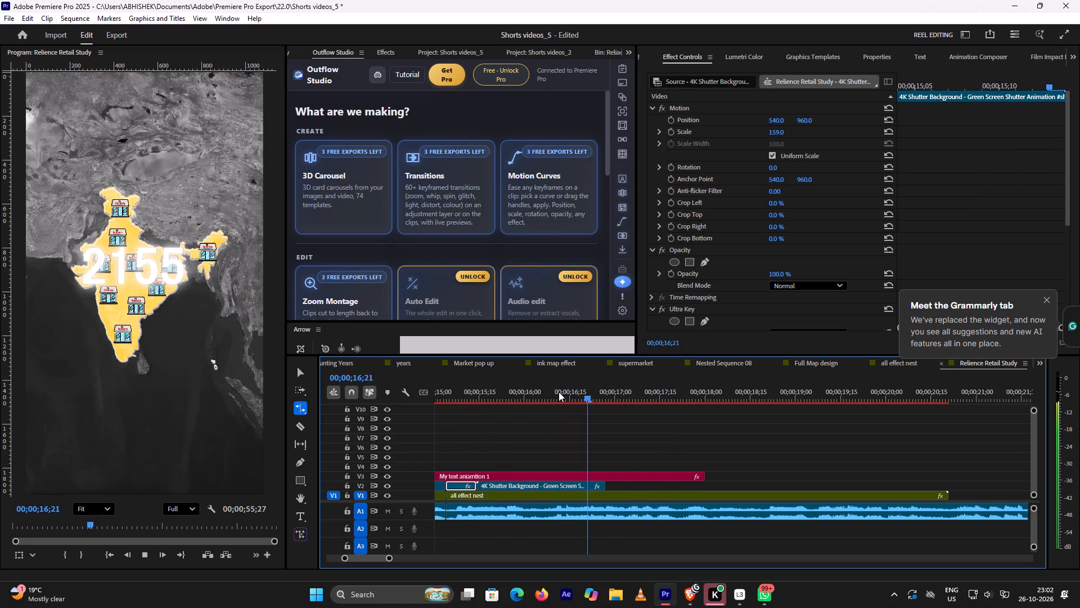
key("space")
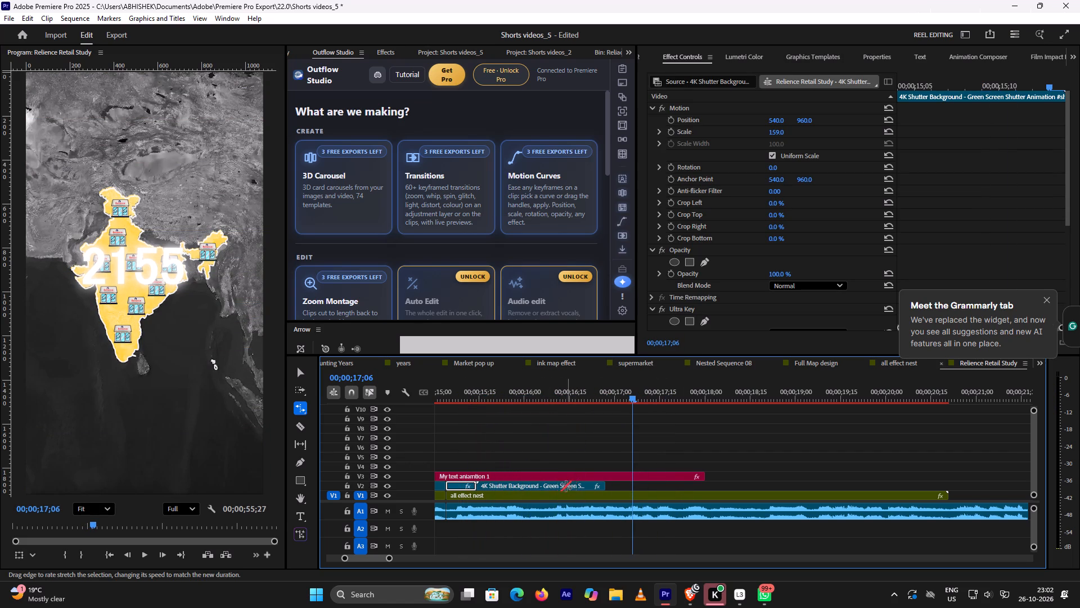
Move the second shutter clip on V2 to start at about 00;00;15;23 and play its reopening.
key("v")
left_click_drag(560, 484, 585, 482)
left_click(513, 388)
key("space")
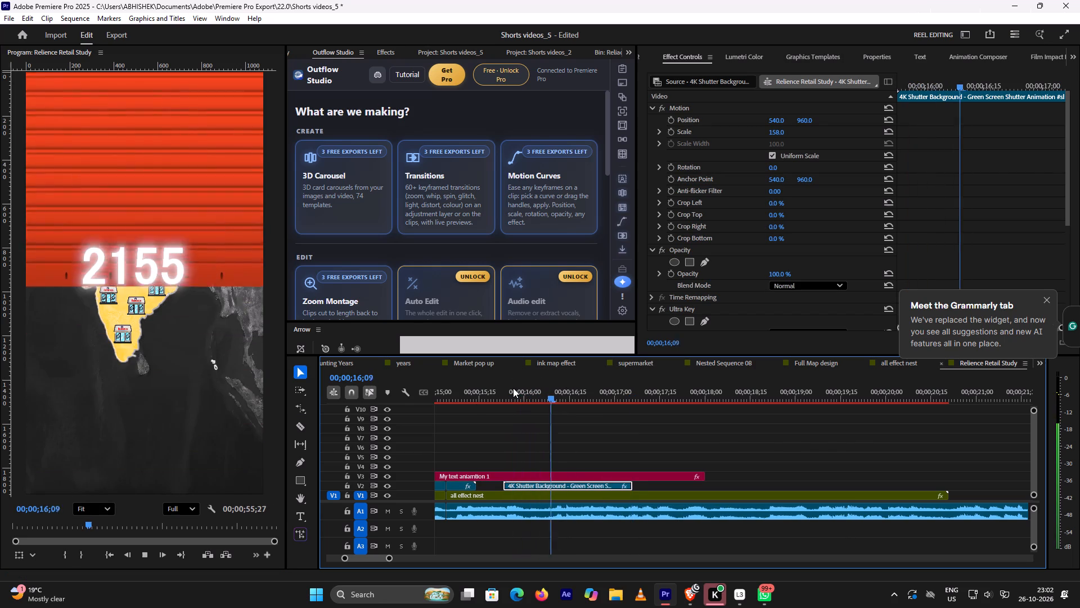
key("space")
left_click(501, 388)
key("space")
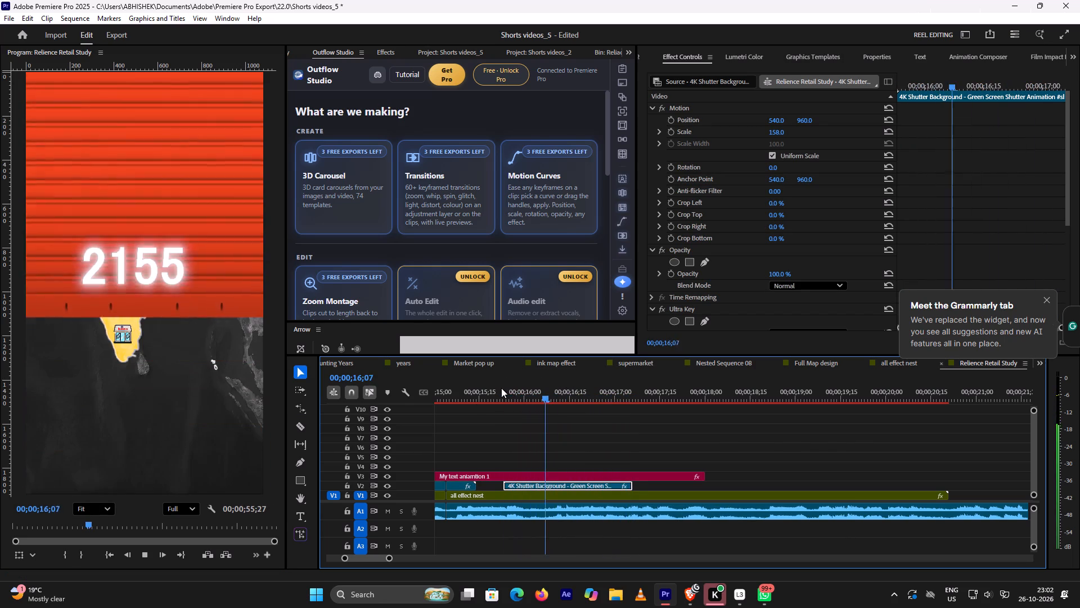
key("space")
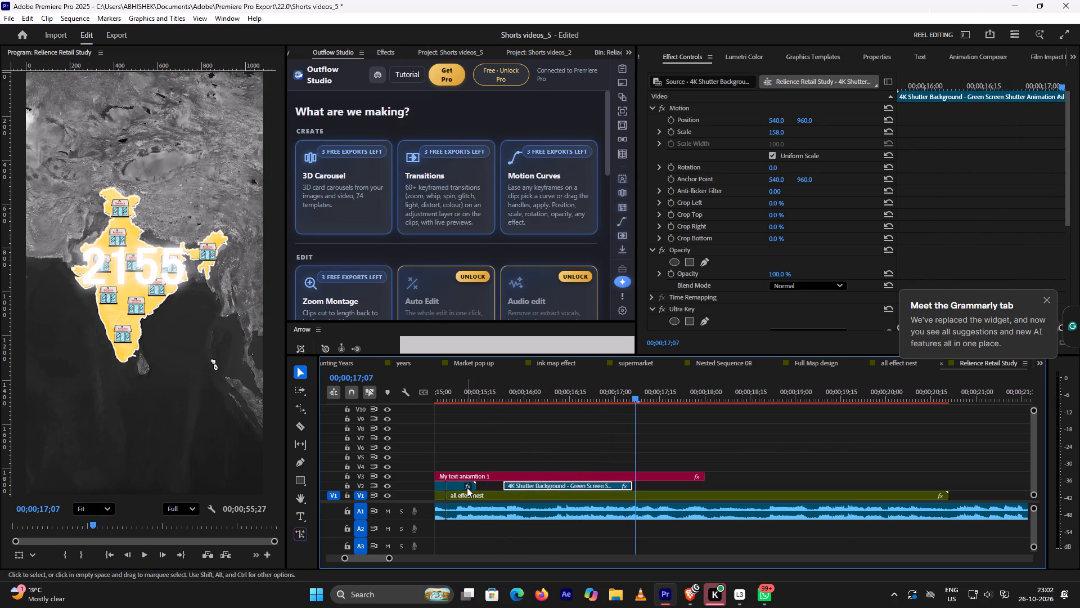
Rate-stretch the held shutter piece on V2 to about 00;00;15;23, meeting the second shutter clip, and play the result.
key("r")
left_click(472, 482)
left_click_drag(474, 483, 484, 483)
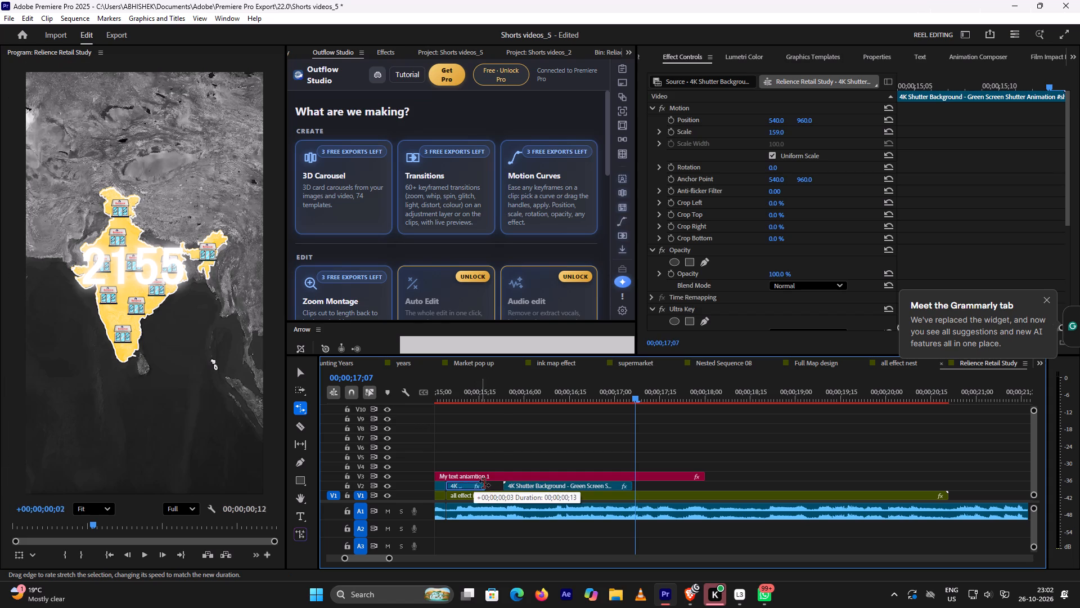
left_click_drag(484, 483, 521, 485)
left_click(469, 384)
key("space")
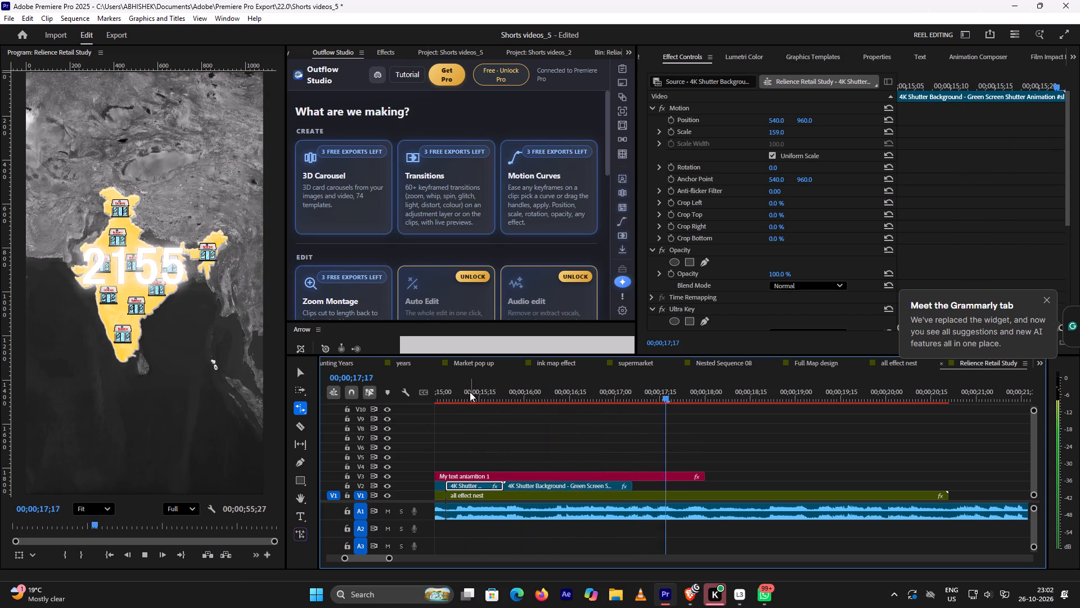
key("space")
Play the whole shutter sequence from about 00;00;14;05 to 00;00;18;00 to check the closing, hold and reopening beneath the 2155 text.
scroll(687, 518, "down", 4, "alt")
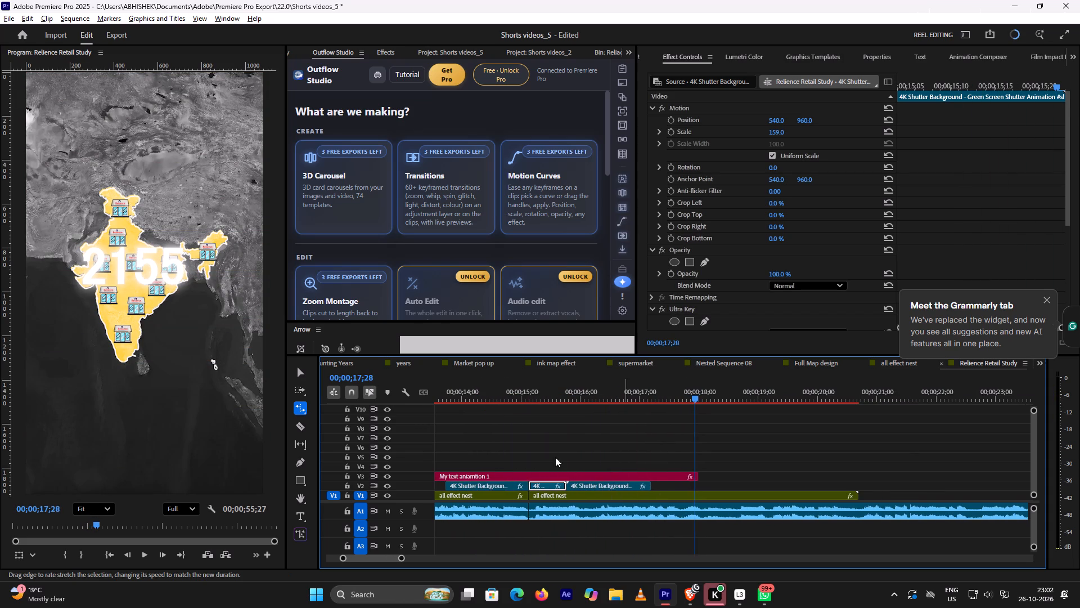
left_click(526, 388)
key("space")
key("space")
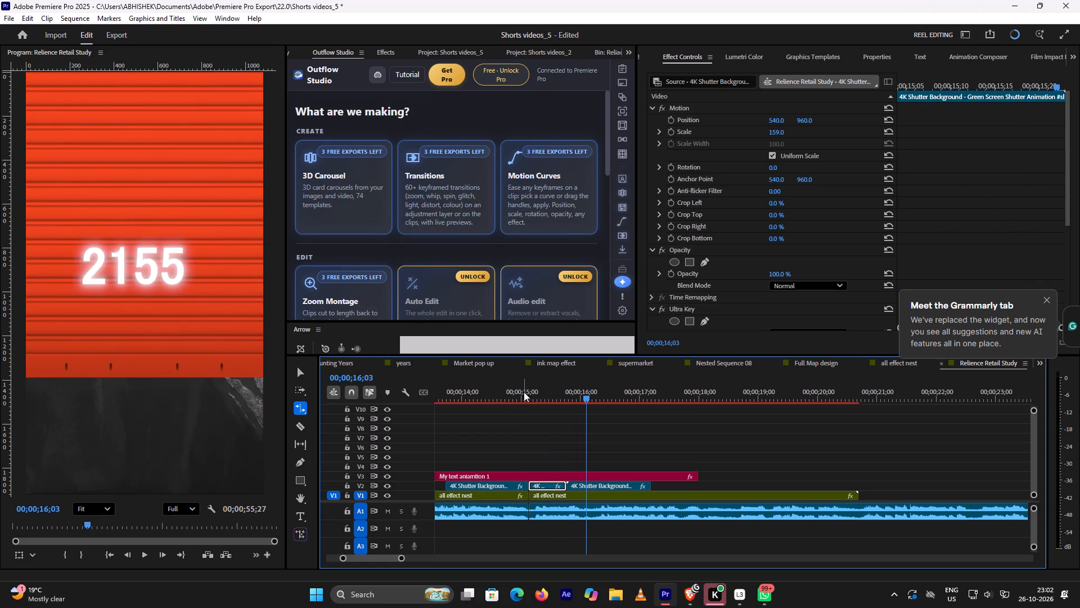
left_click(469, 385)
key("space")
key("space")
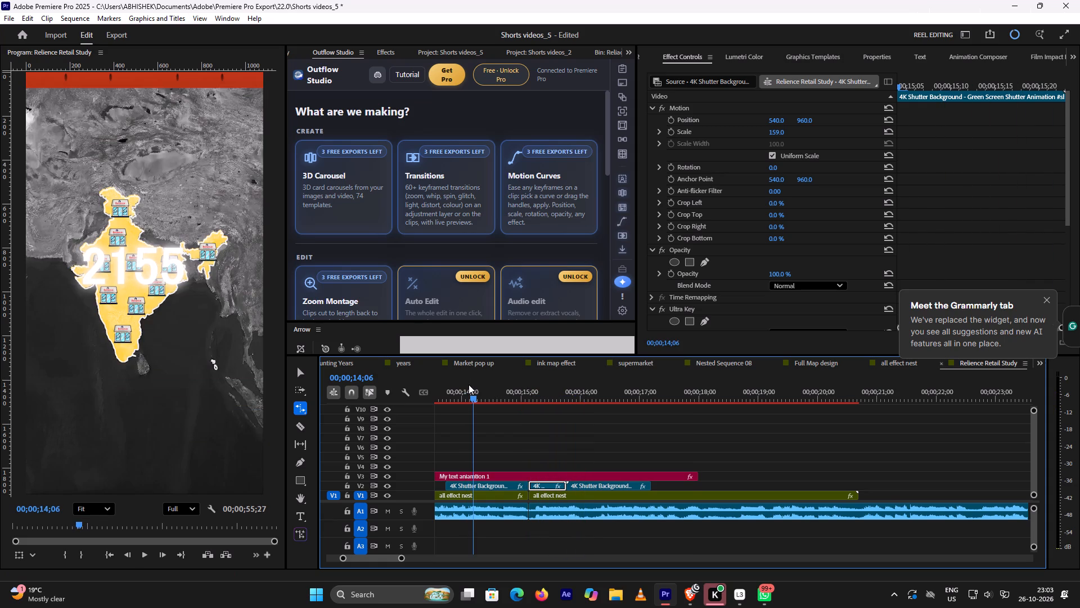
key("space")
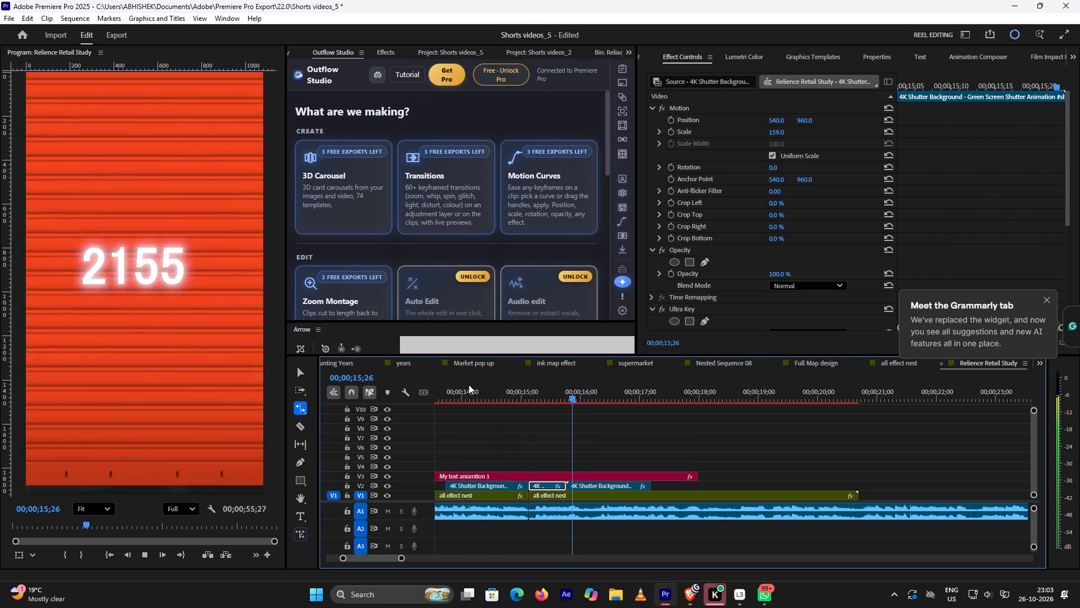
key("space")
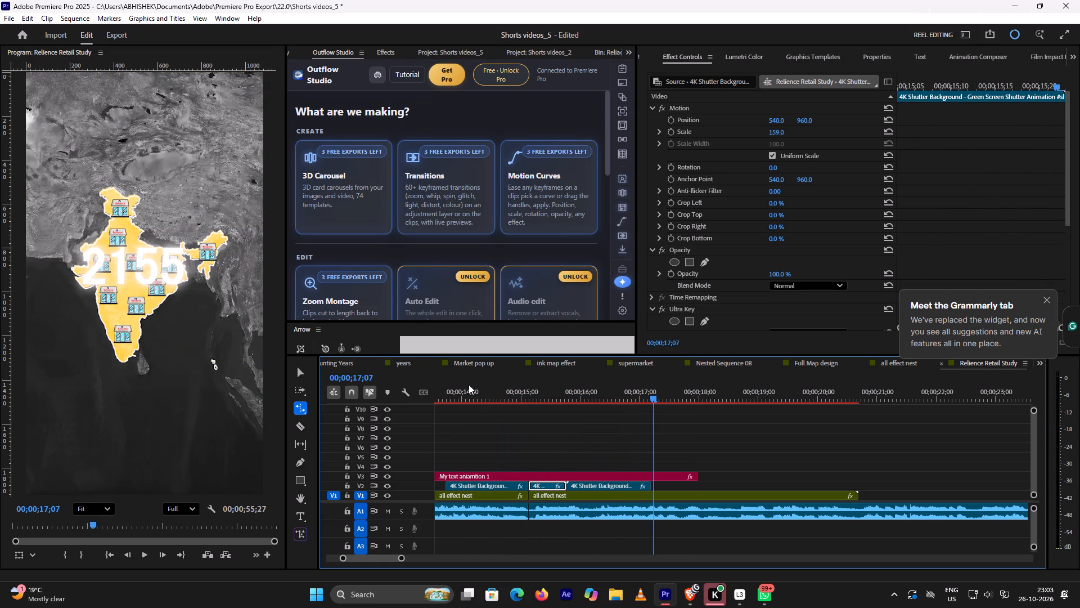
key("space")
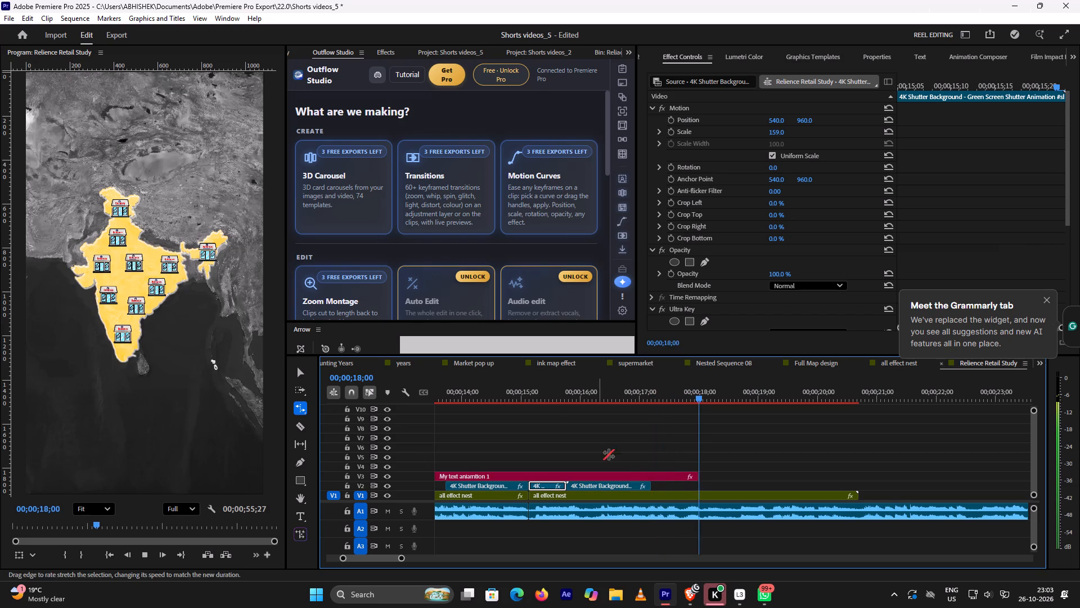
key("space")
Switch to the Videotrix tutorial in Brave and watch how its shutter clips are timed beneath the 2155 text.
left_click(668, 606)
key("space")
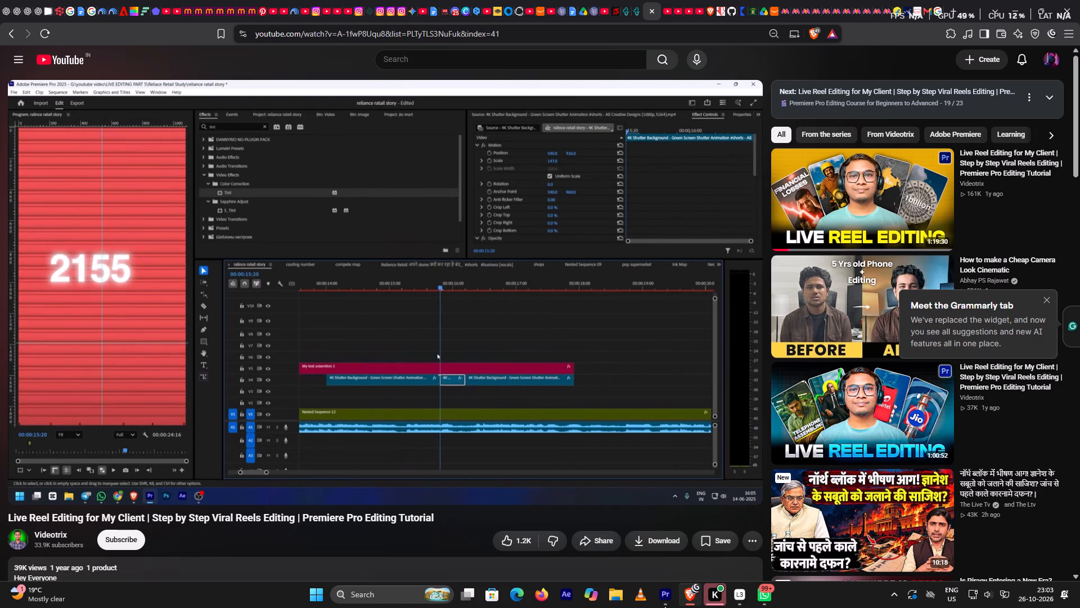
key("space")
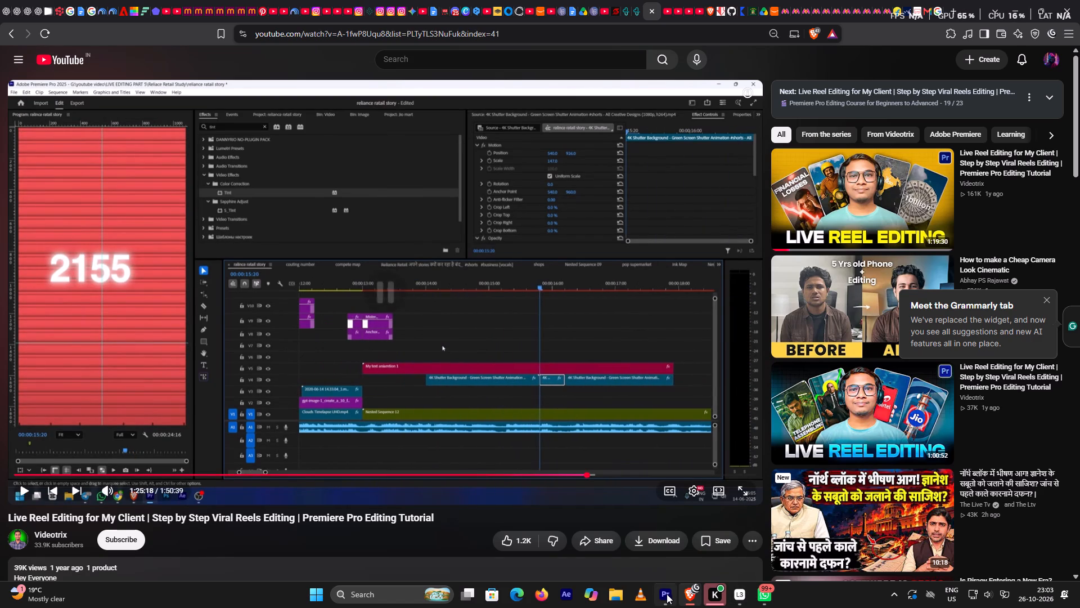
Return to Premiere Pro and replay from about 00;00;15;24 and 00;00;16;10 to check the timing of the shutter's reopening.
left_click(666, 594)
left_click(570, 386)
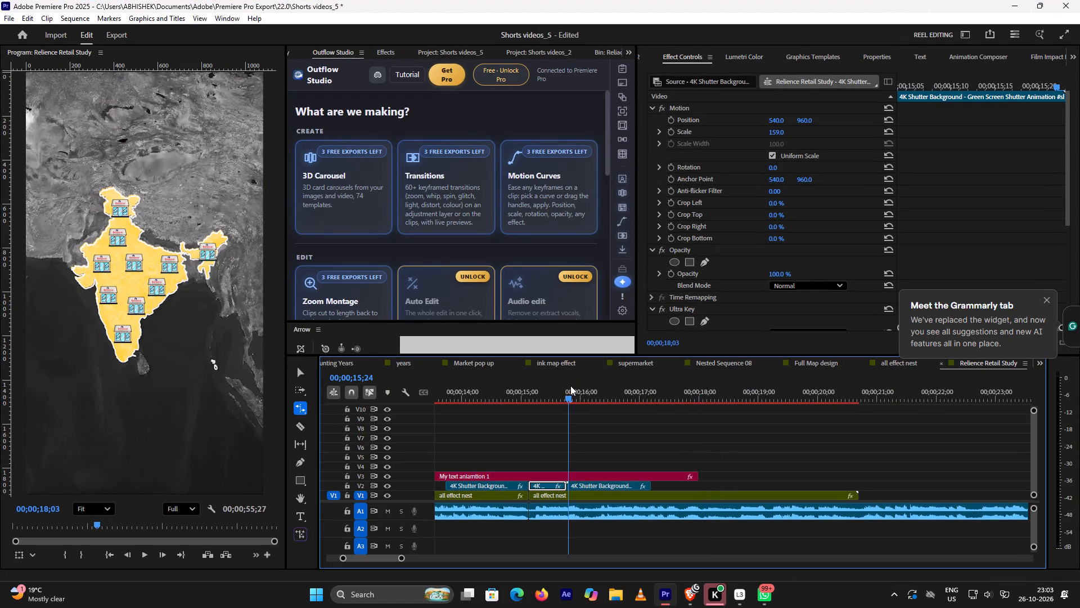
key("space")
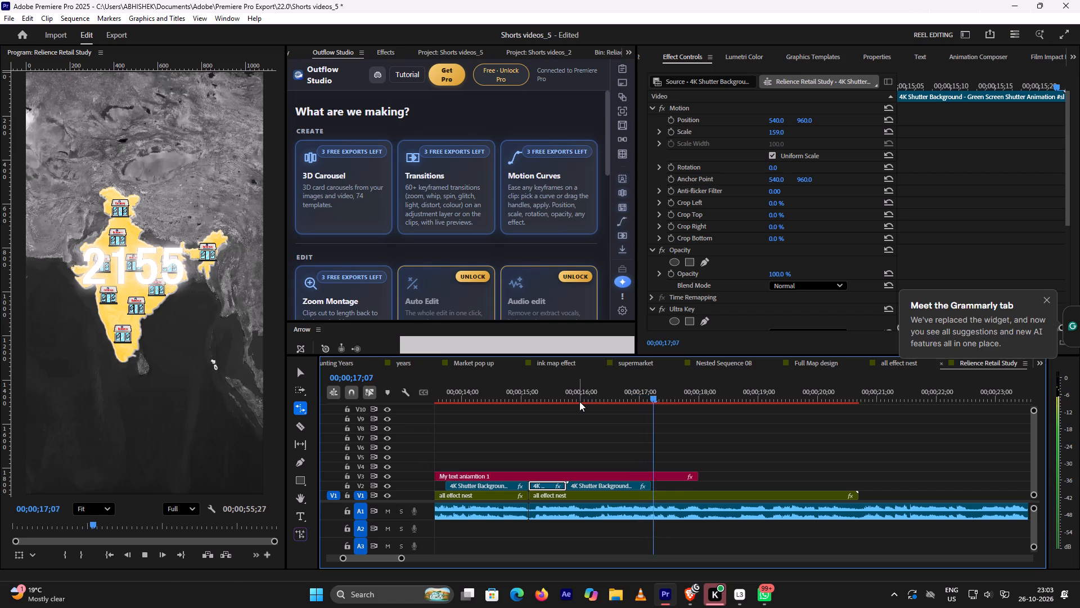
key("space")
left_click(601, 390)
key("space")
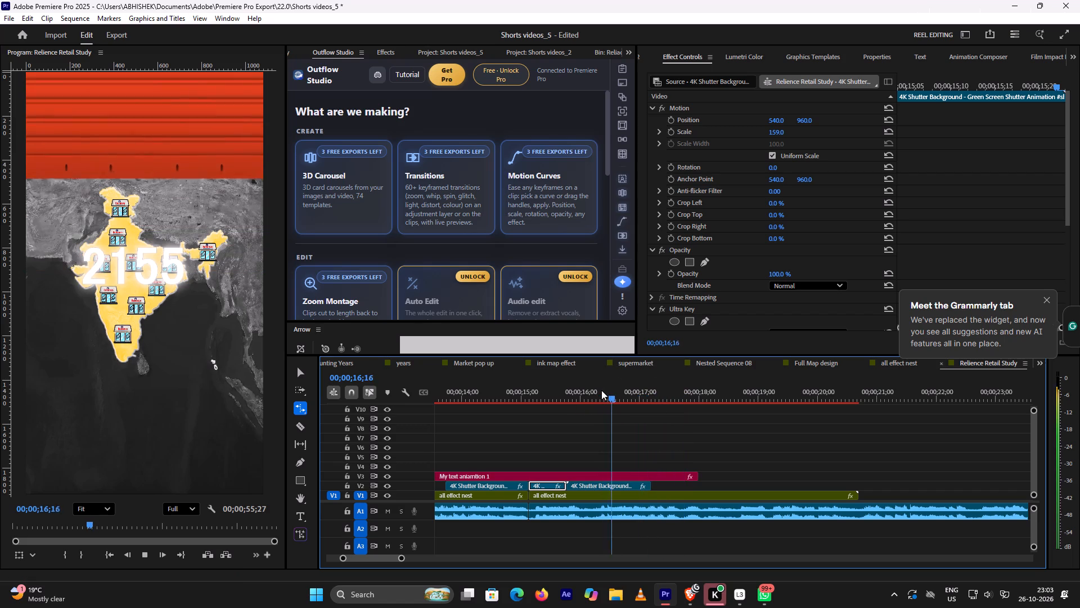
key("space")
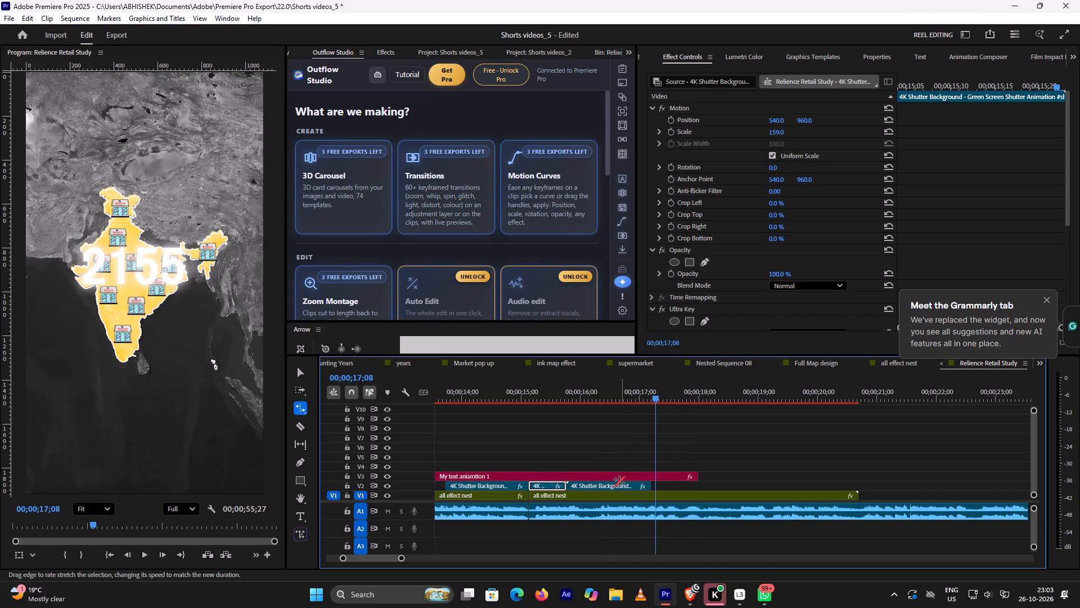
key("space")
key("space")
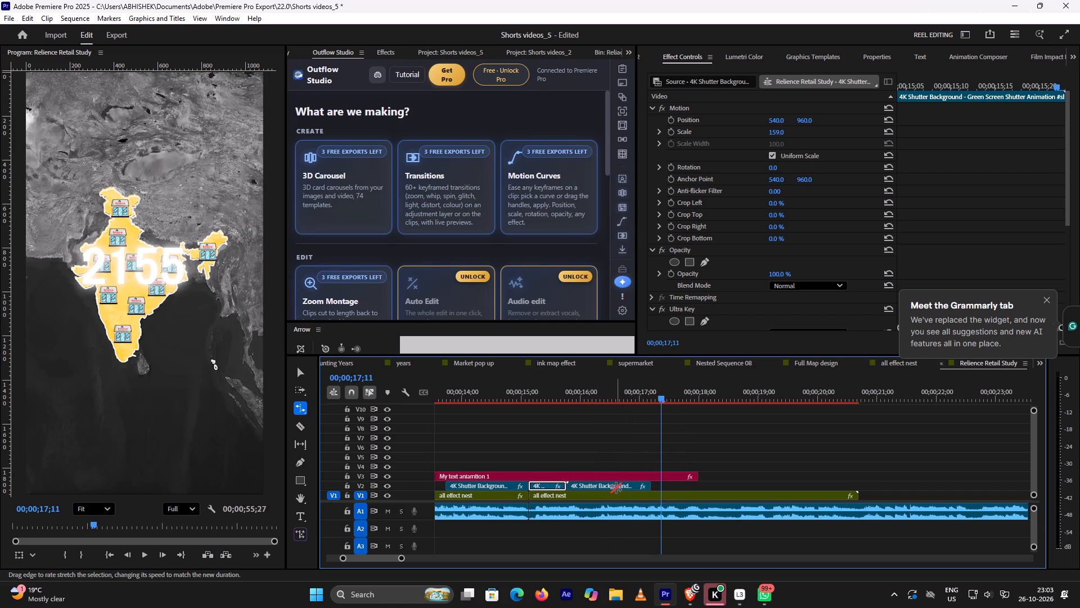
Move the second shutter clip on V2 to start at 00;00;15;28, rate-stretch the held piece to meet it, and play the result.
key("v")
left_click_drag(618, 484, 627, 484)
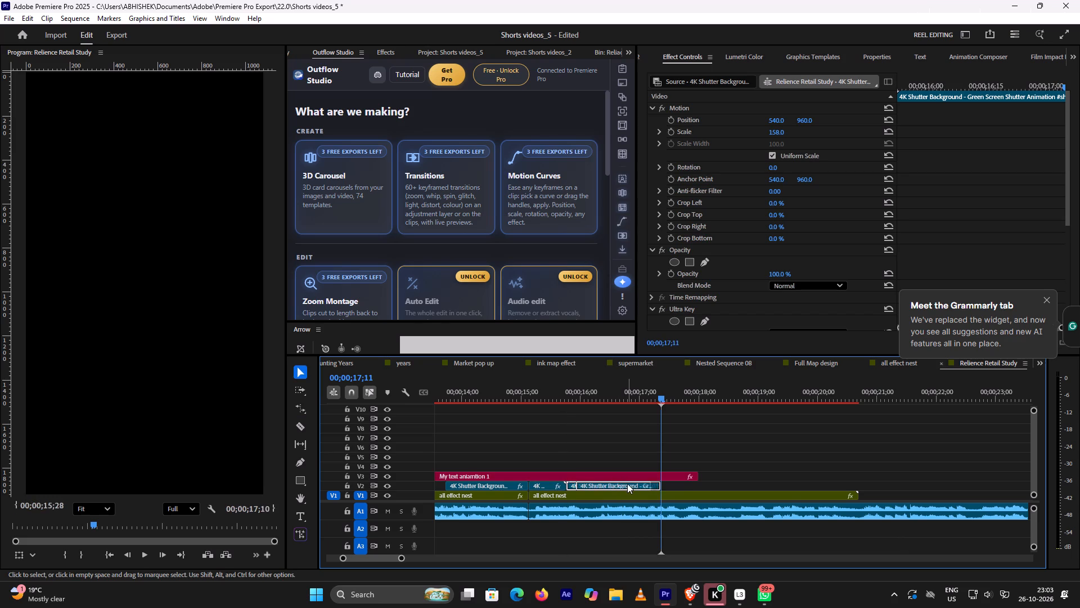
key("r")
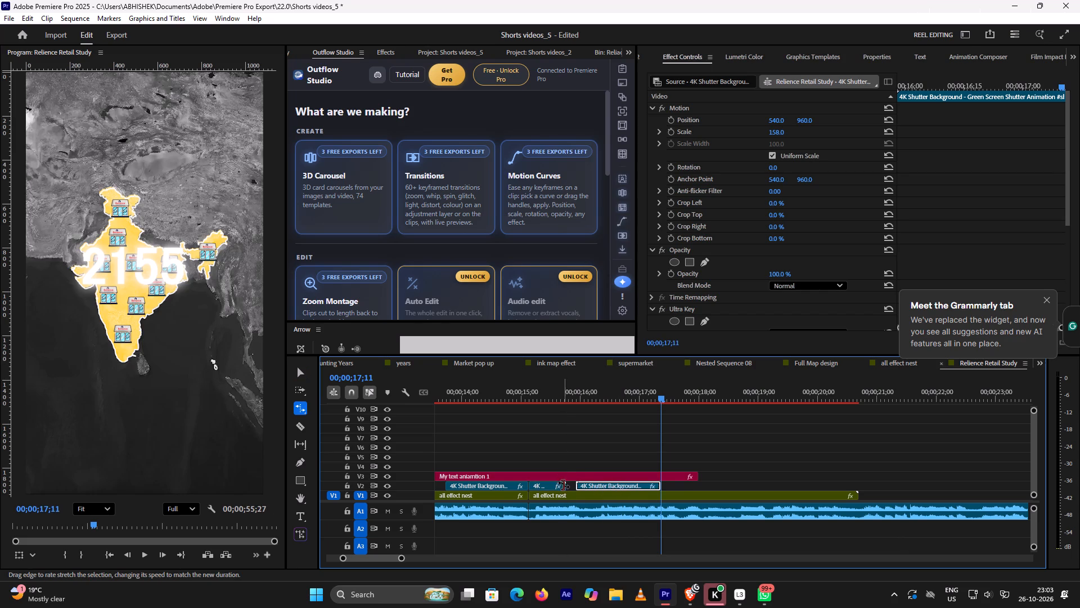
left_click_drag(564, 485, 582, 486)
left_click(508, 392)
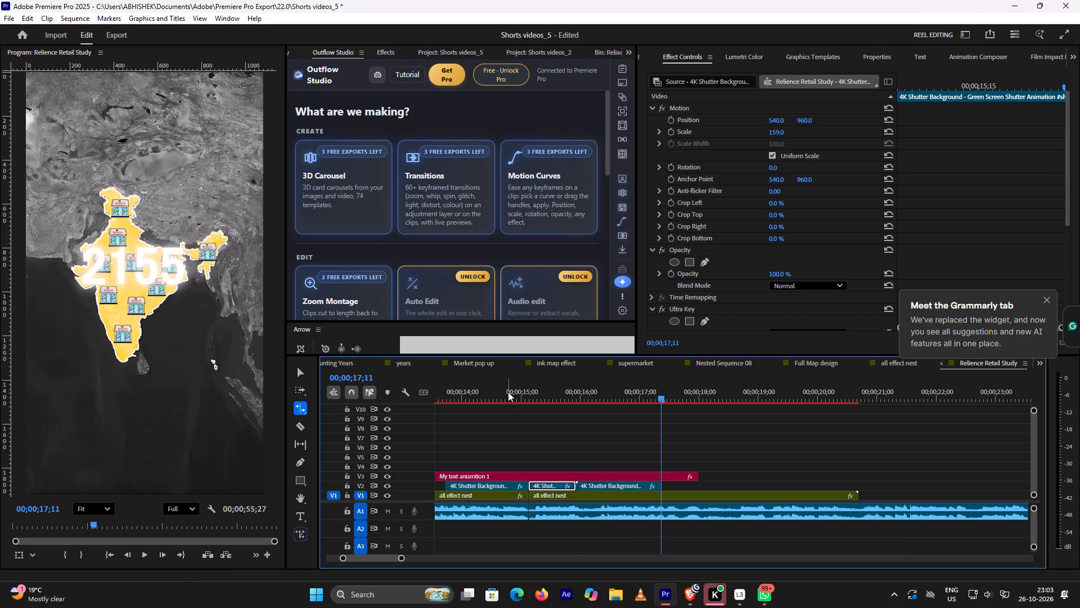
key("space")
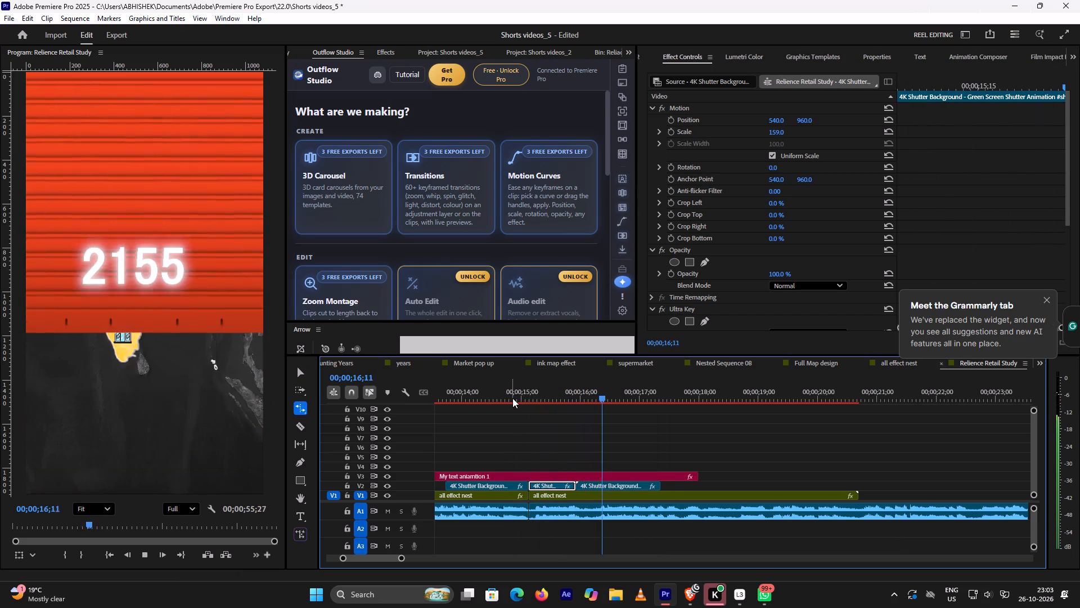
key("space")
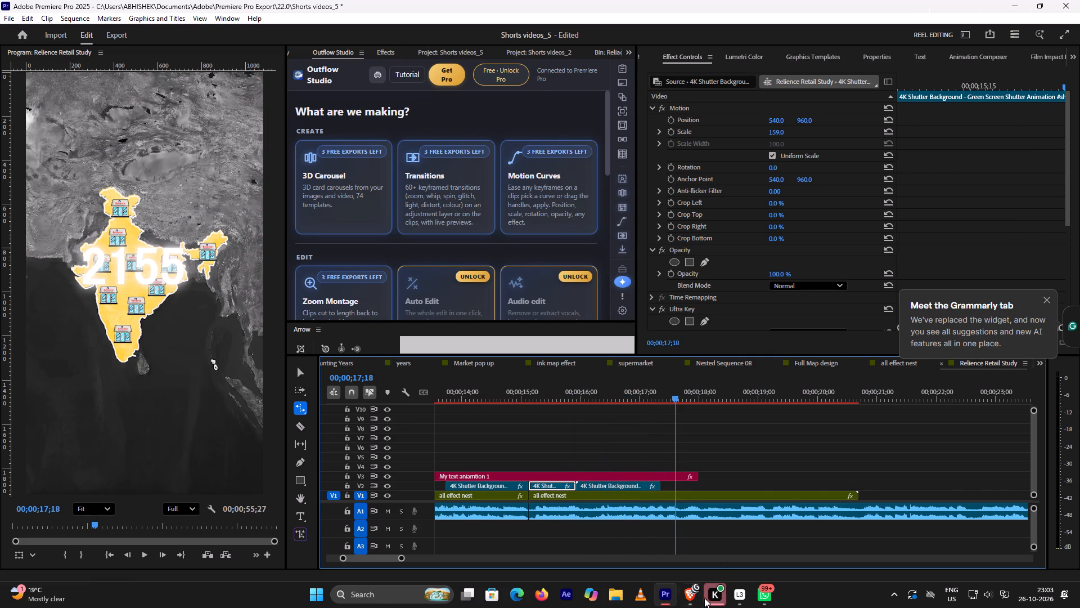
Switch to Brave and watch the tutorial's next part, where the Lock chain green screen clip is previewed.
left_click(692, 596)
key("space")
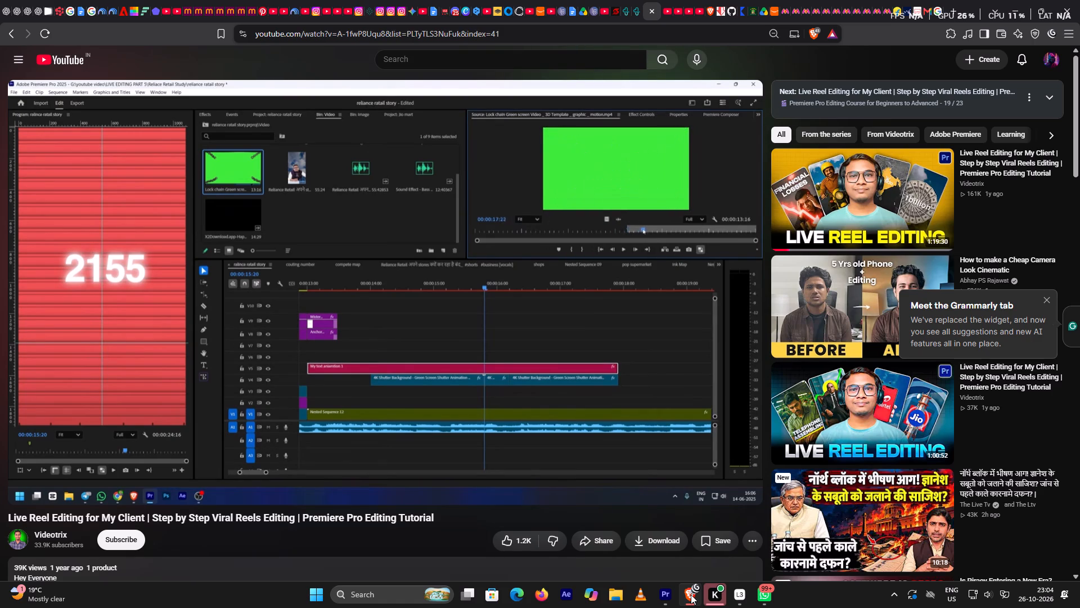
key("space")
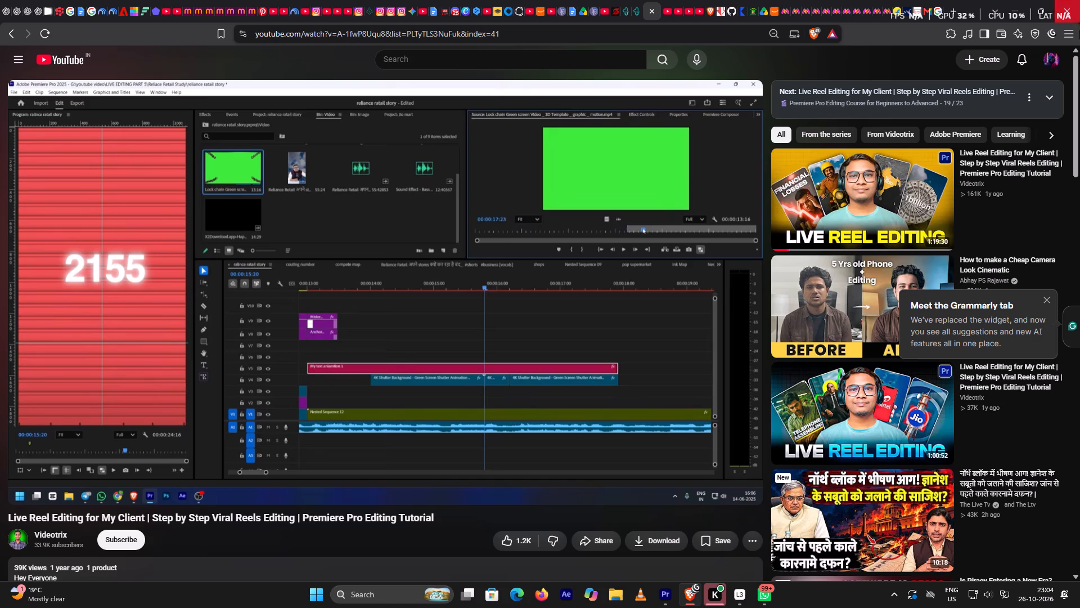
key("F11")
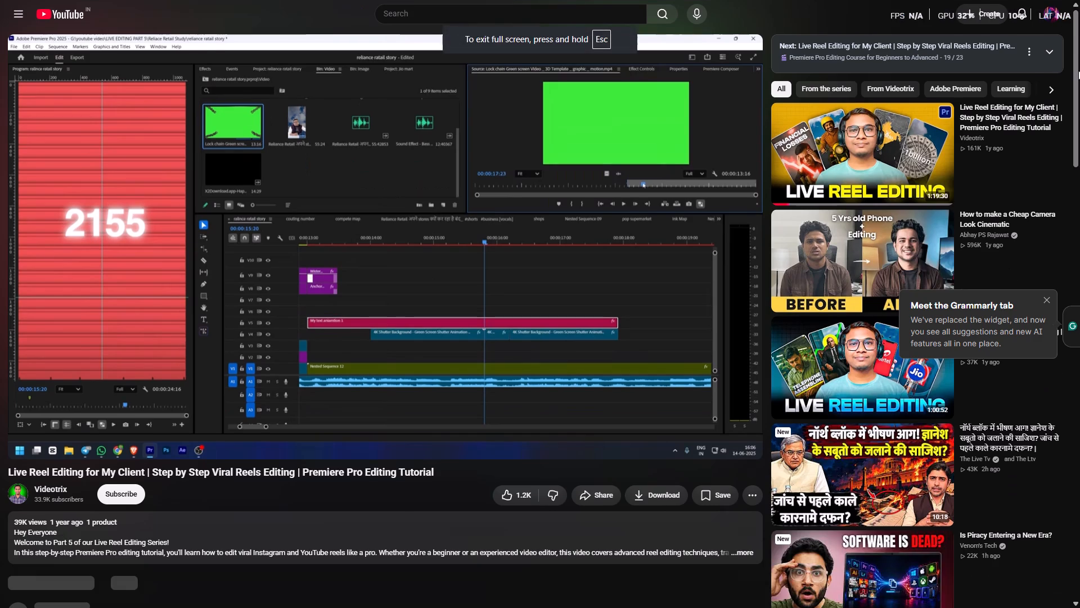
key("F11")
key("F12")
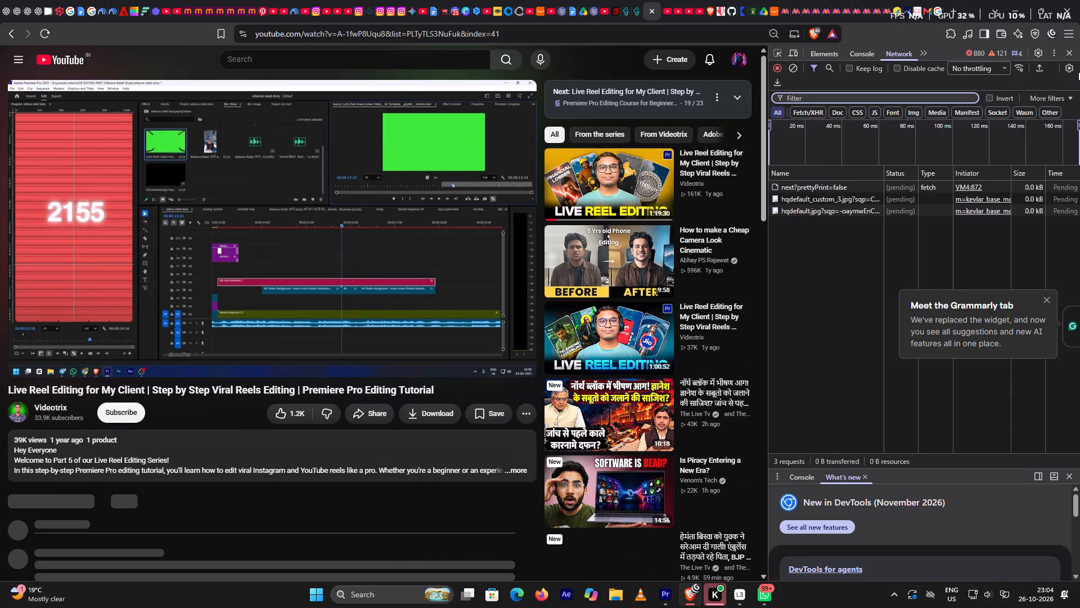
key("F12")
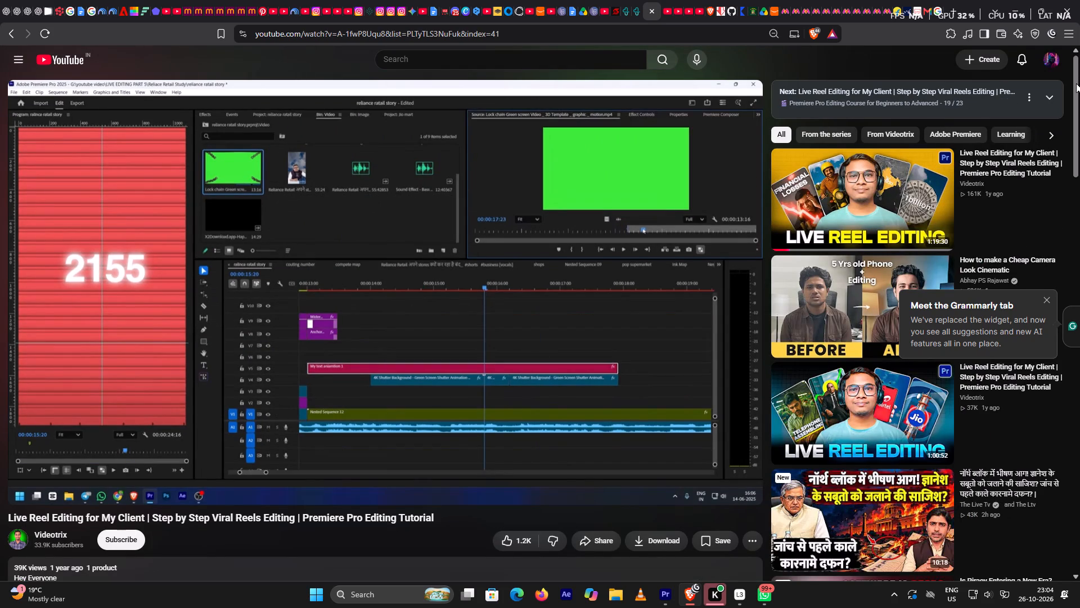
Reload the Videotrix tutorial page in Brave.
key("ctrl+r")
key("alt+r")
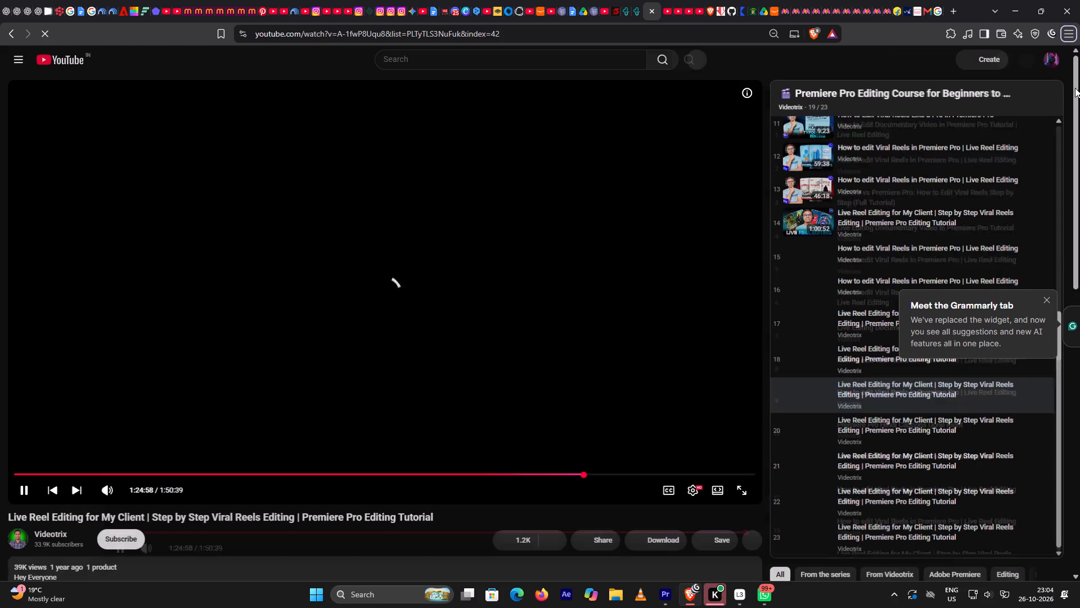
Close the Brave browser window with the tutorial.
left_click(1068, 7)
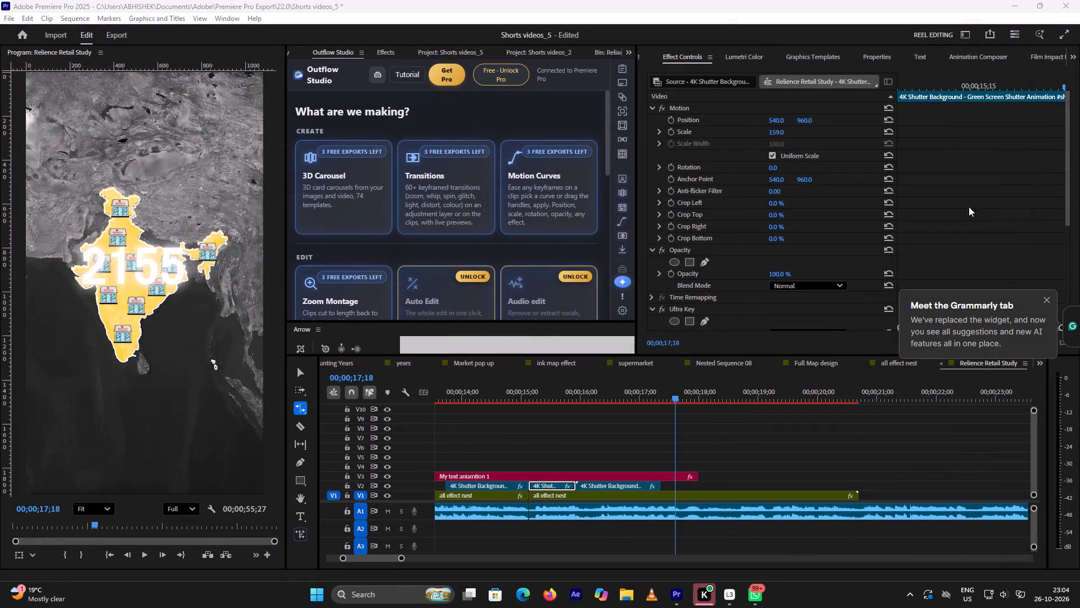
Close Premiere Pro and save the changes to the Shorts videos_5 project.
left_click(1074, 5)
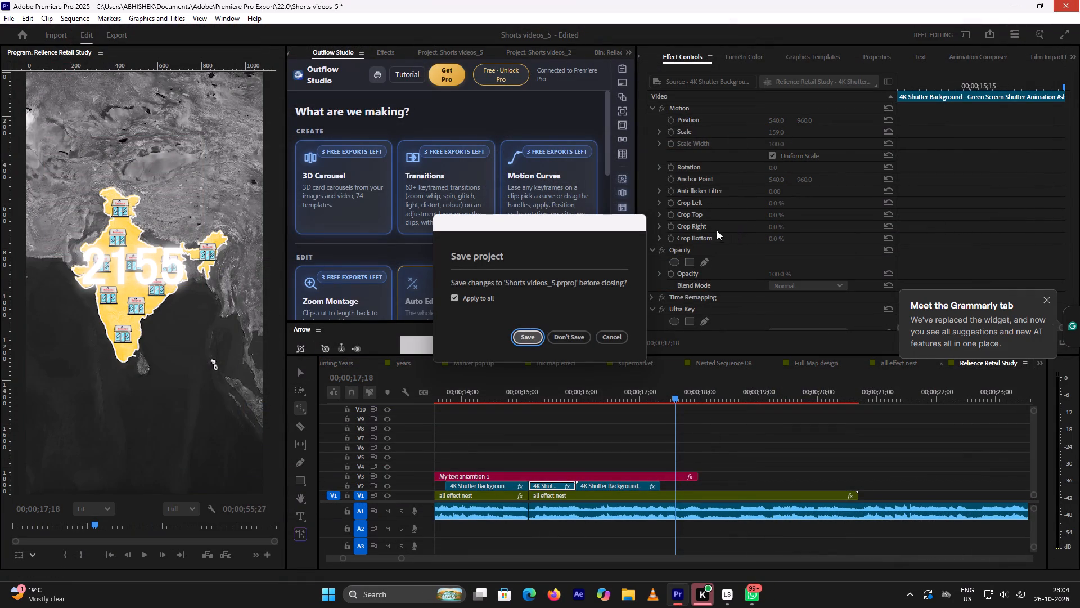
left_click(532, 333)
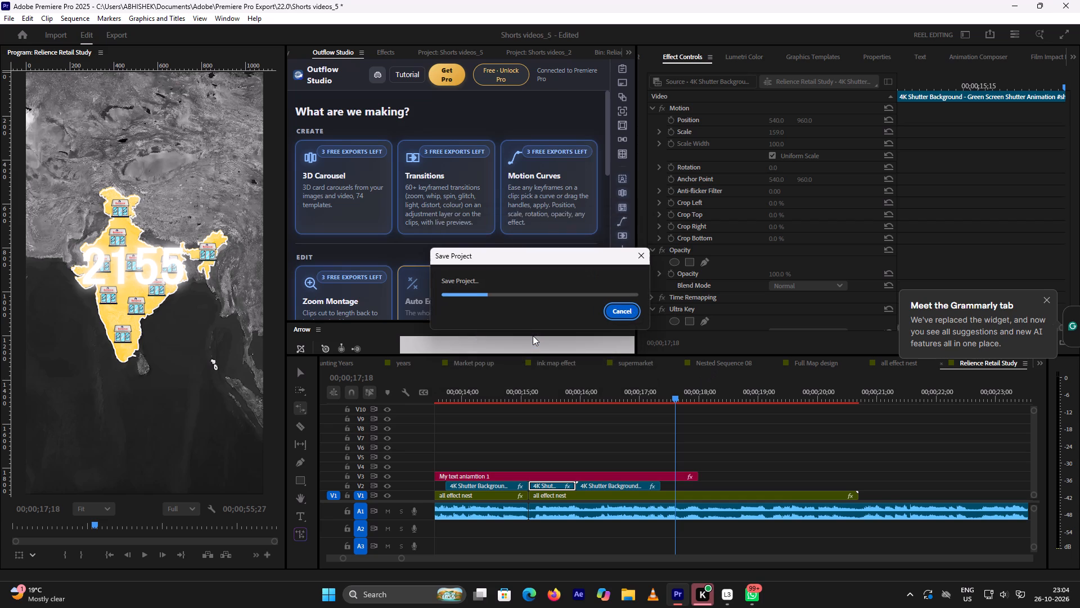
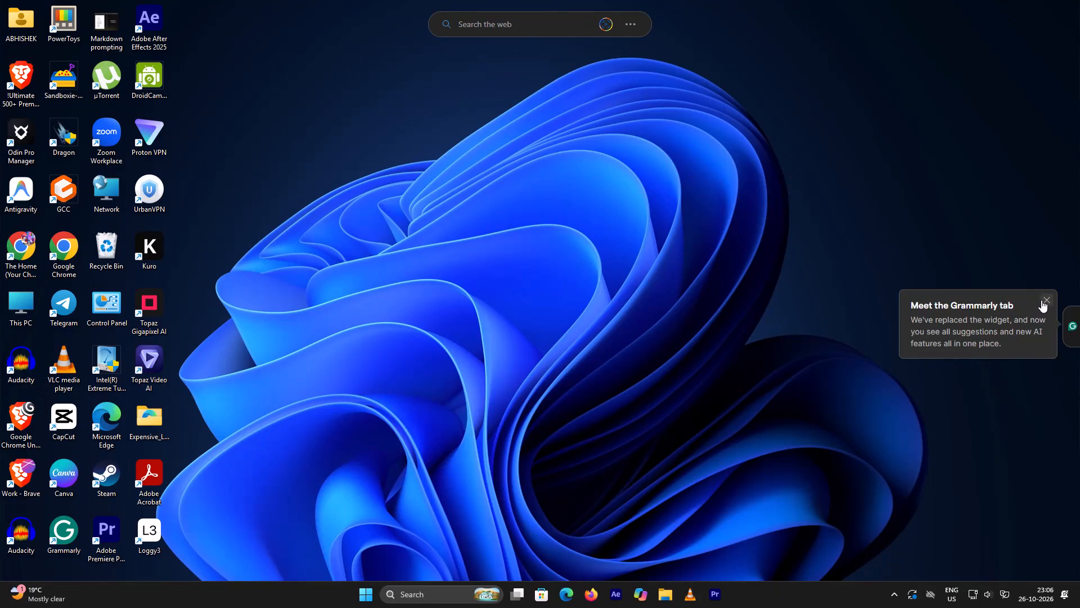
Dismiss the "Meet the Grammarly tab" tip on the desktop.
left_click(1041, 300)
Refresh the Windows desktop several times.
right_click(658, 249)
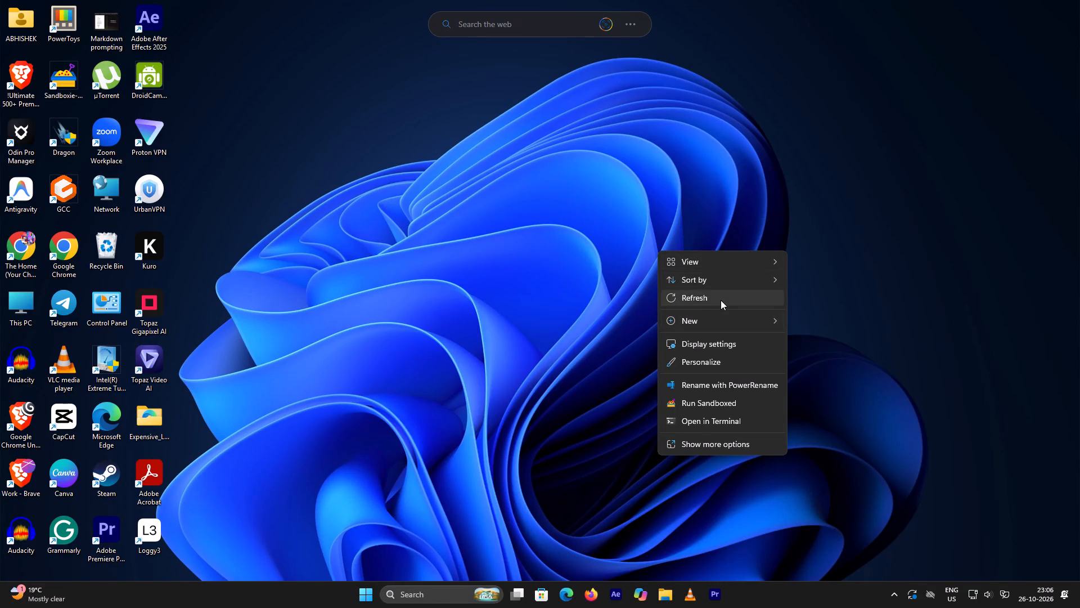
left_click(721, 300)
right_click_drag(721, 300, 730, 307)
left_click(783, 354)
right_click(595, 229)
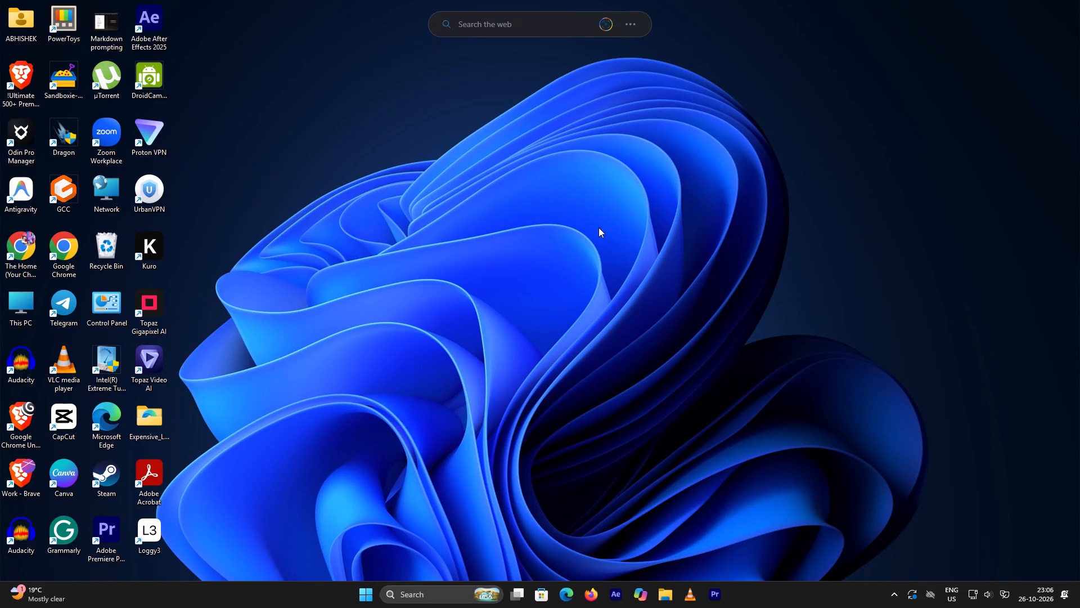
left_click(666, 280)
key("F5")
Open the Shut Down Windows dialog from the desktop.
key("alt+F4")
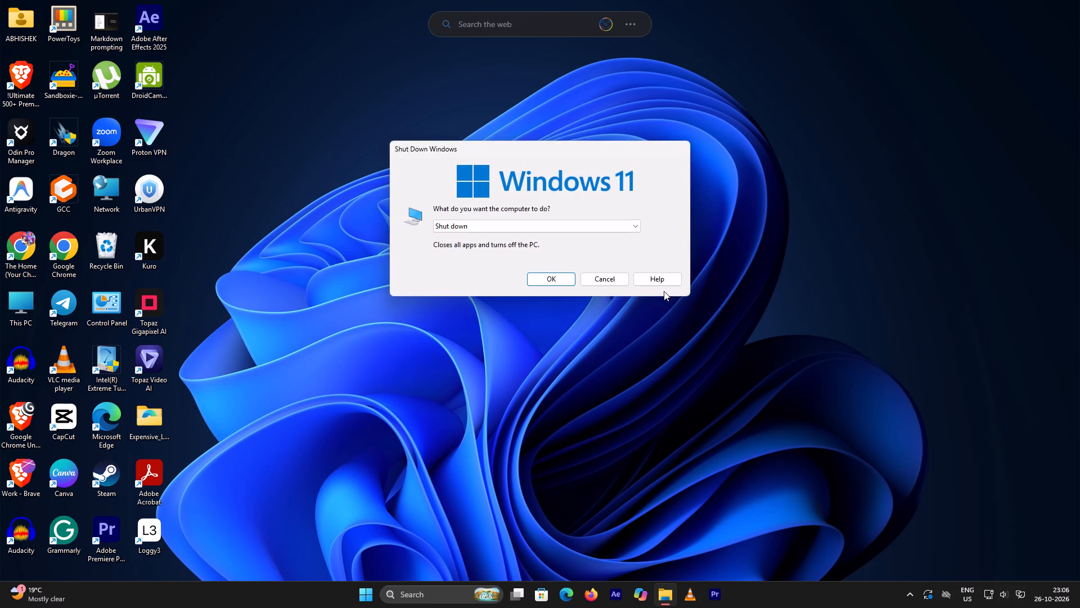